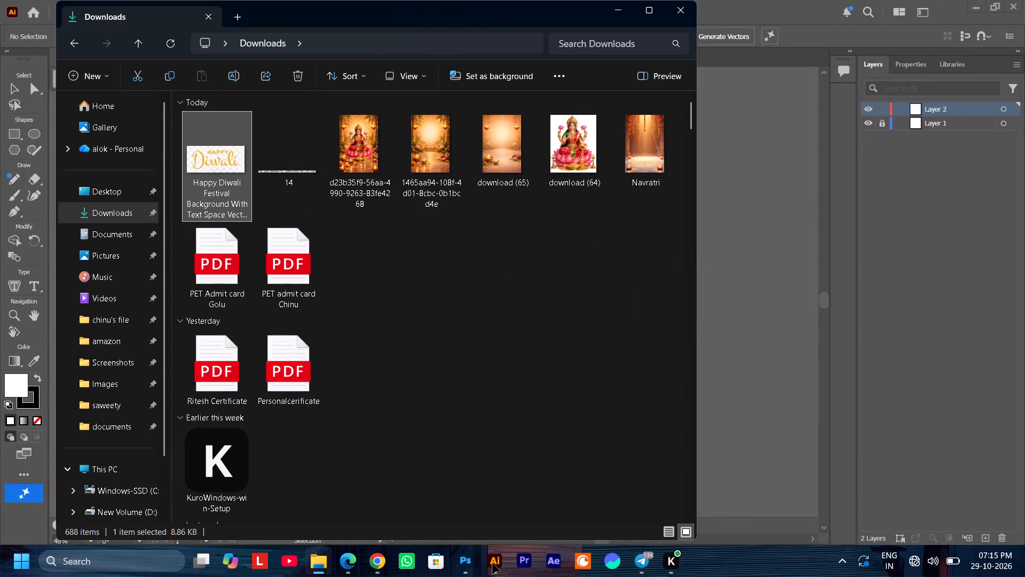
Move the Happy Diwali image onto the upper part of the artboard and enlarge it to nearly the full artboard width.
click(621, 14)
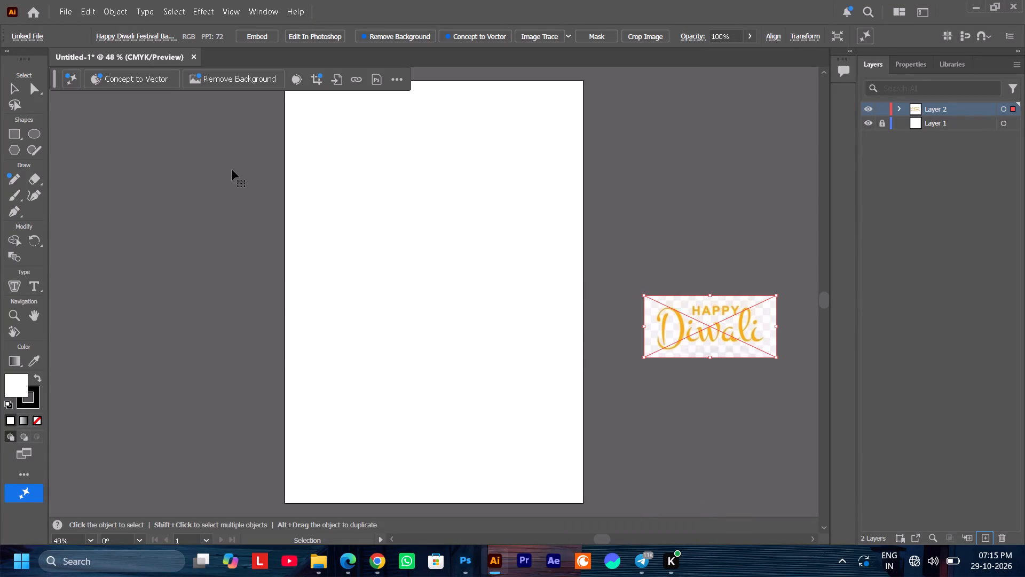
drag(735, 330, 459, 170)
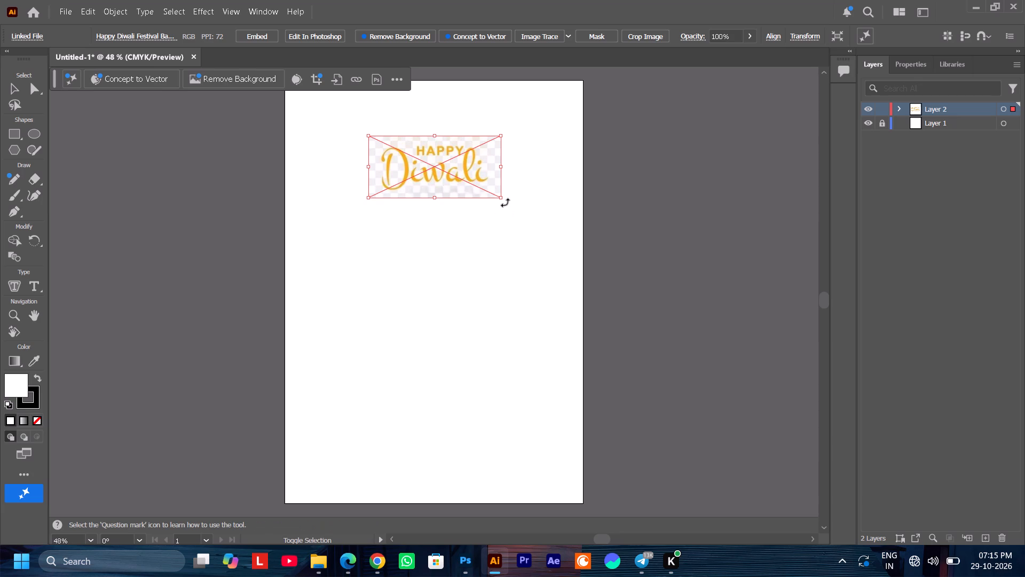
alt+shift+drag(501, 198, 542, 244)
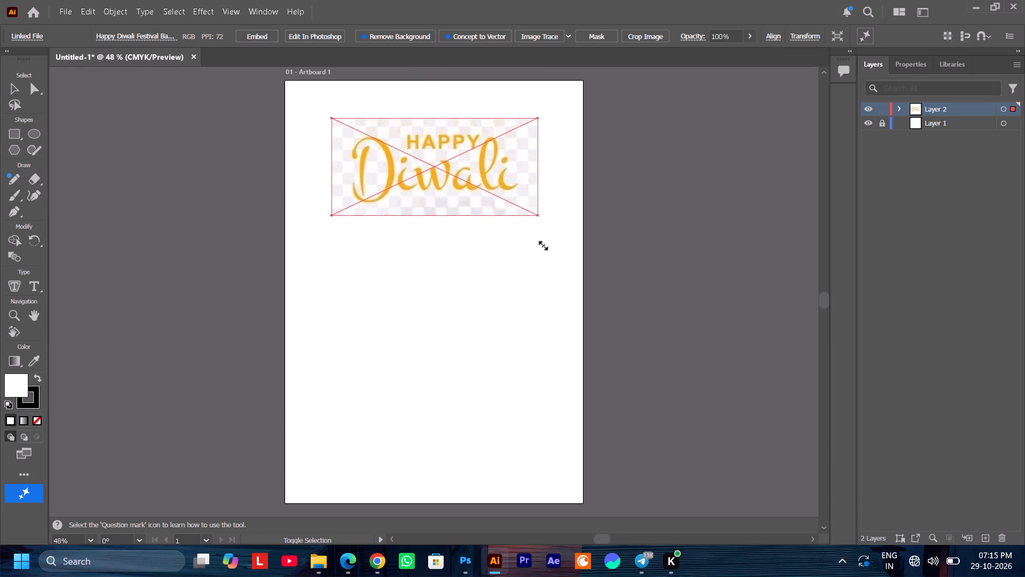
alt+shift+drag(542, 244, 577, 279)
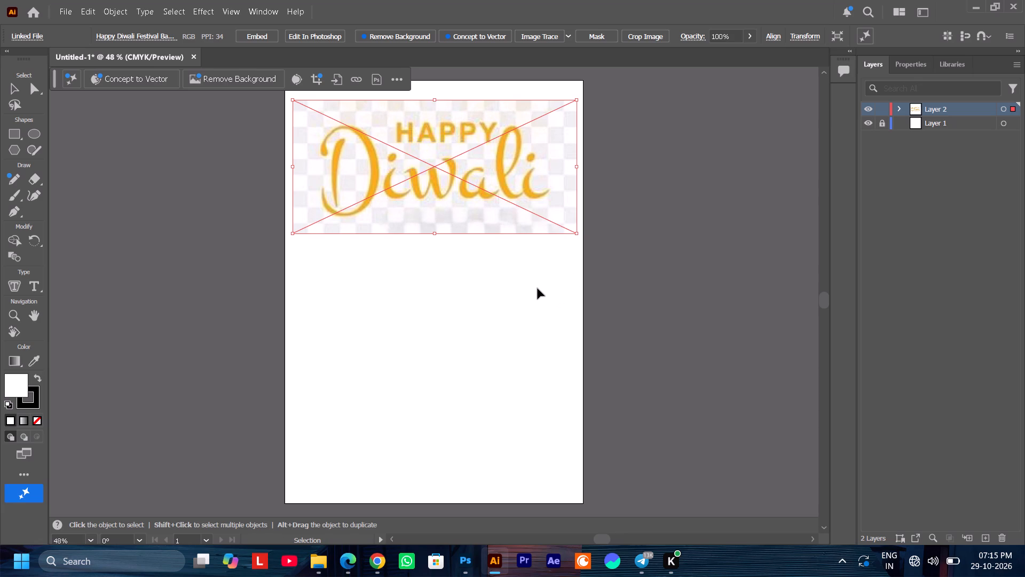
click(532, 288)
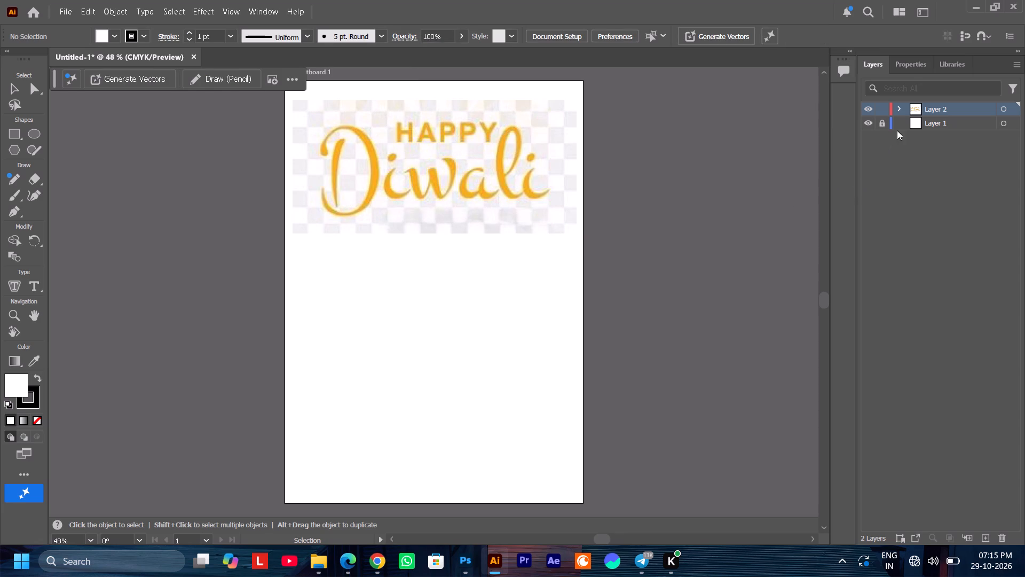
Unlock Layer 1, move the Happy Diwali image from Layer 2 into it, and lock Layer 1 again.
click(885, 122)
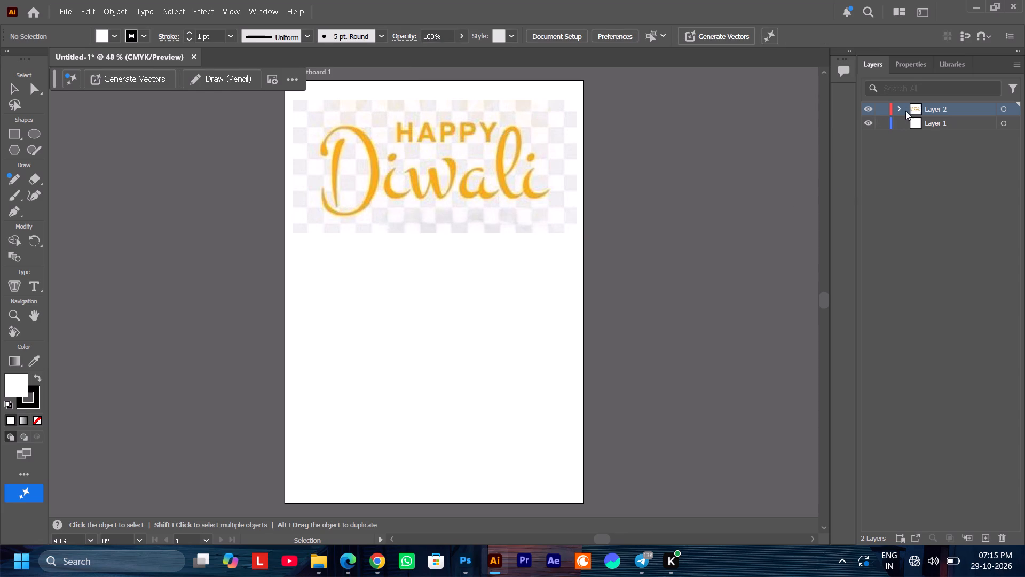
click(901, 108)
drag(929, 120, 920, 137)
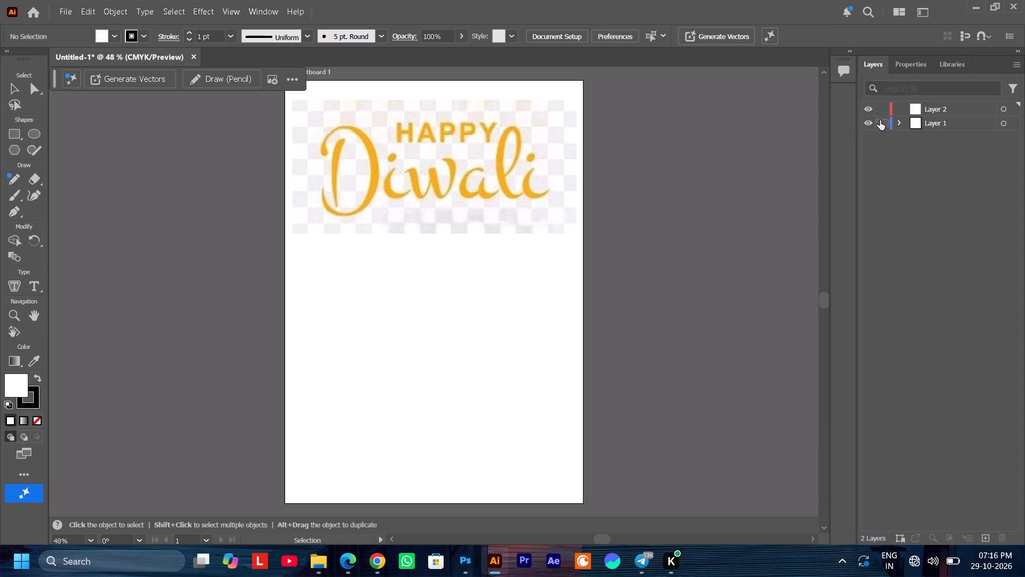
click(884, 121)
On Layer 2, trace the right edge of the D's inner stem with the Pen tool, from the bottom tip up to the top.
click(1000, 110)
click(13, 212)
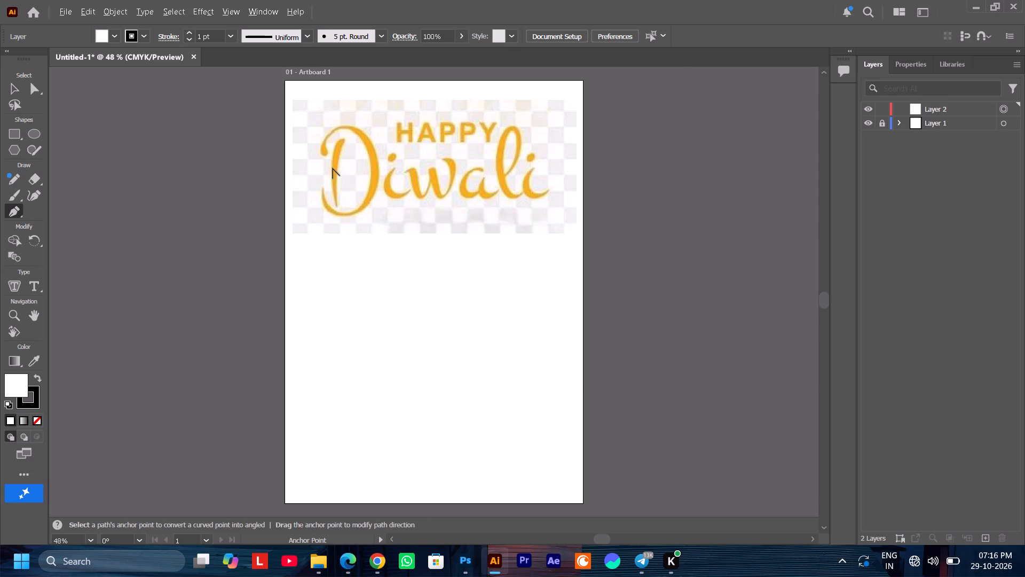
alt+scroll(333, 168, up, 5)
alt+scroll(332, 168, down, 1)
scroll(368, 174, up, 5)
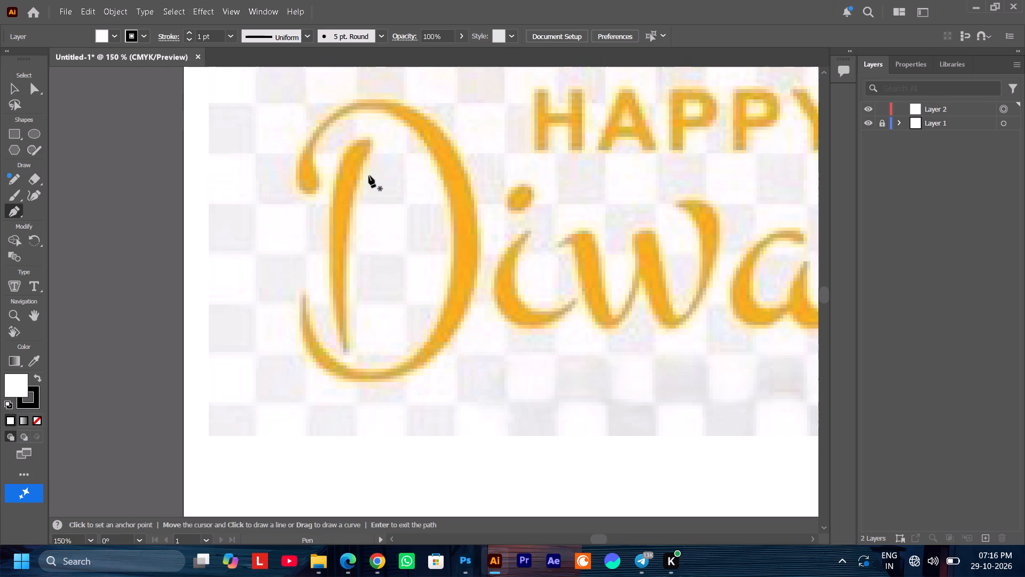
click(350, 353)
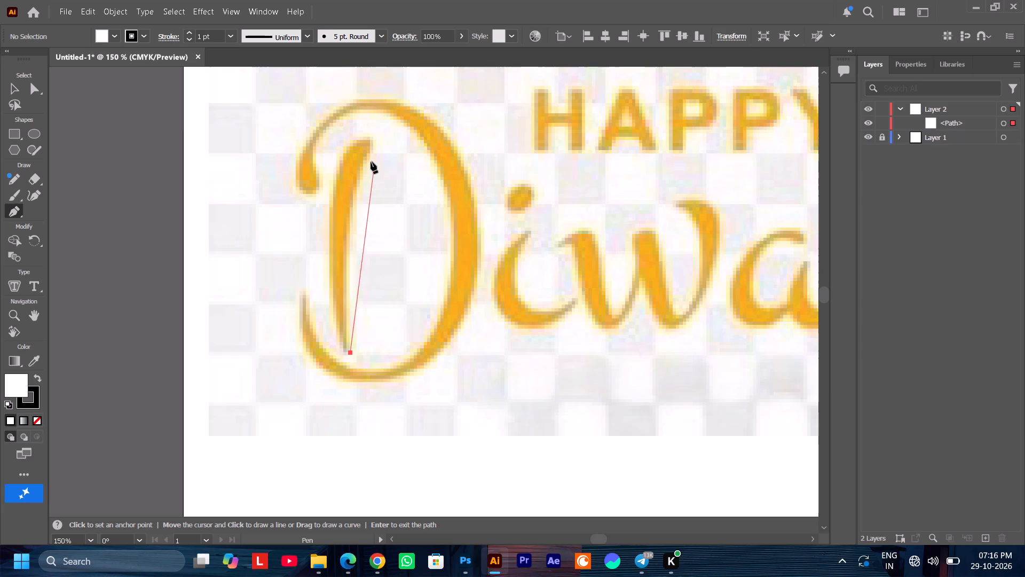
drag(369, 152, 379, 150)
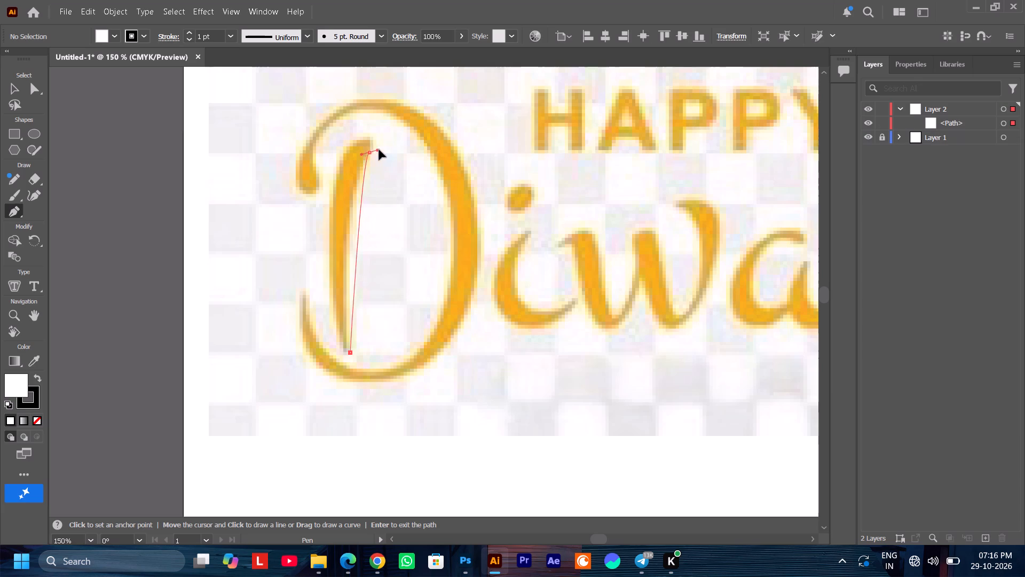
drag(379, 150, 400, 96)
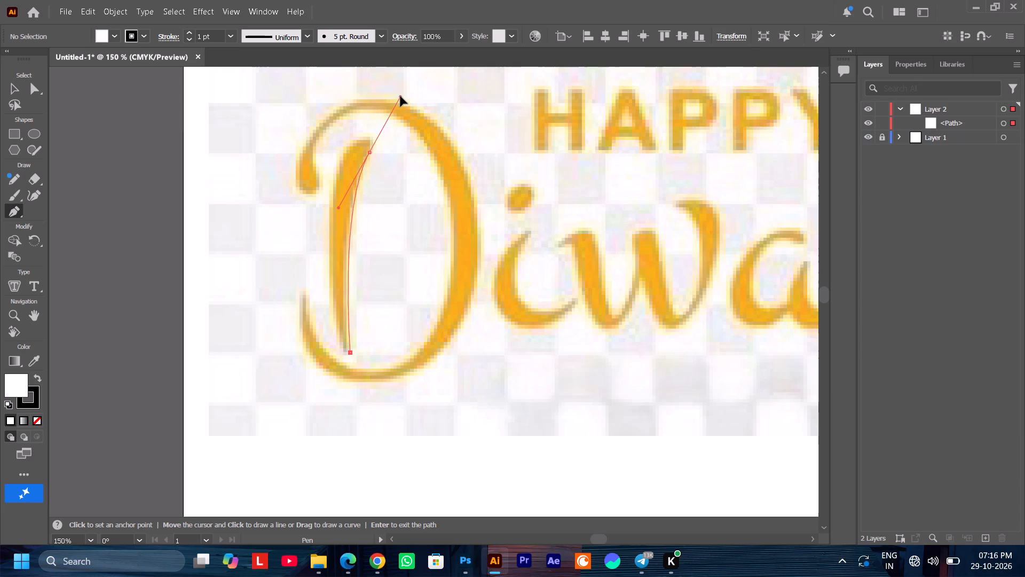
drag(400, 96, 401, 103)
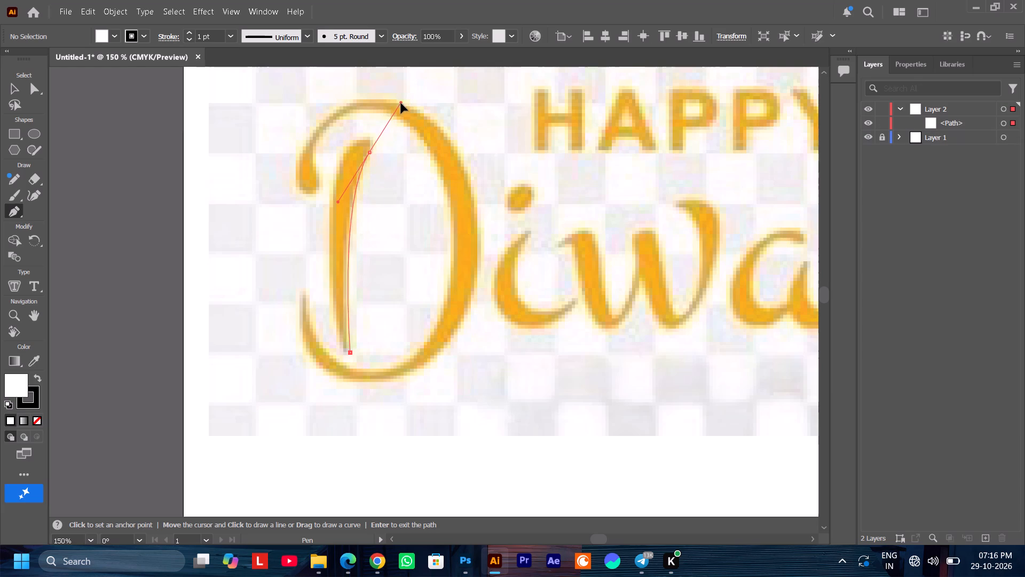
drag(401, 103, 400, 103)
drag(400, 103, 402, 104)
click(370, 152)
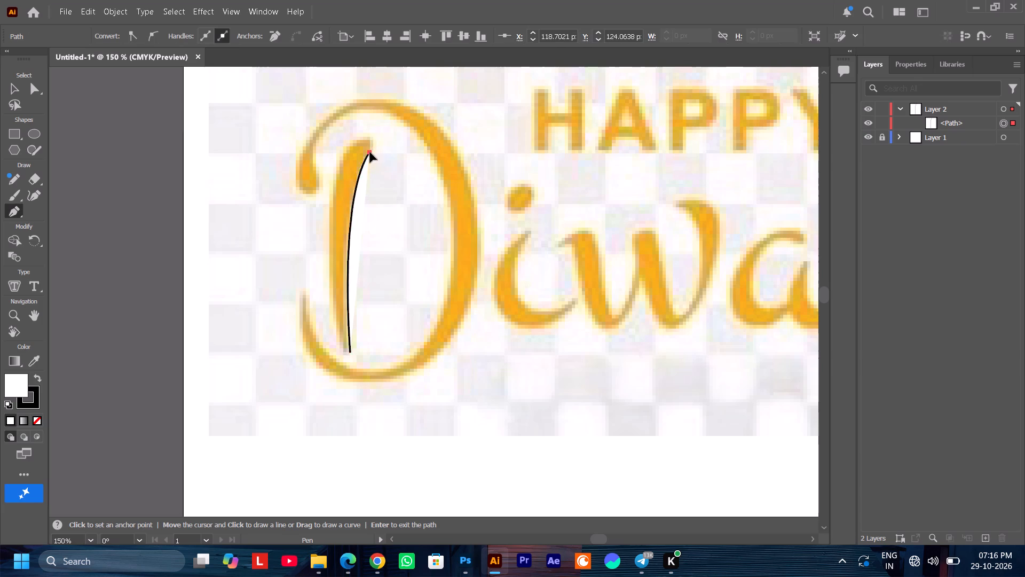
Continue the path around the stem's rounded top and onto its upper left edge with curved anchor points.
drag(362, 138, 358, 144)
drag(358, 144, 345, 137)
drag(345, 137, 347, 139)
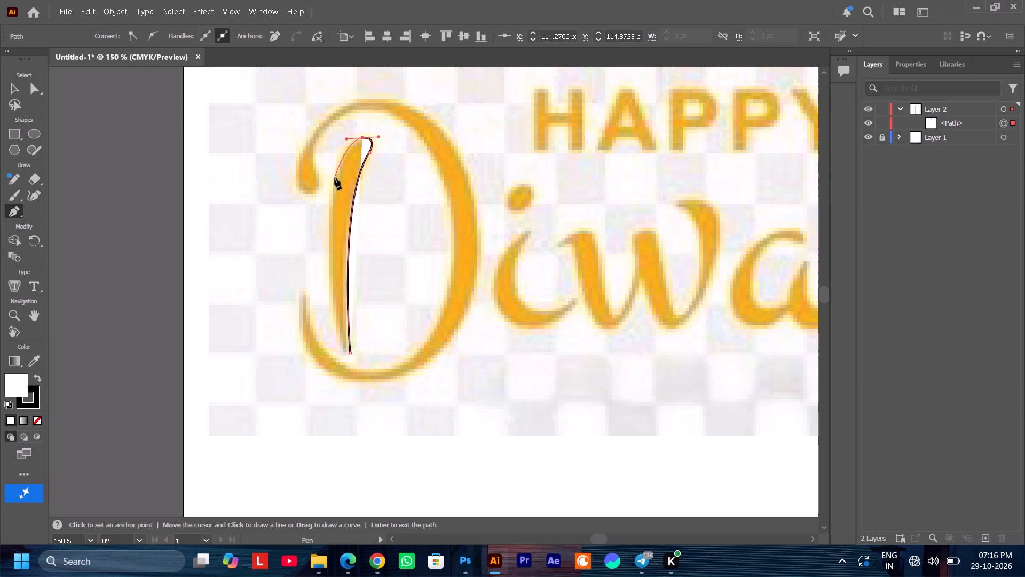
drag(335, 178, 332, 192)
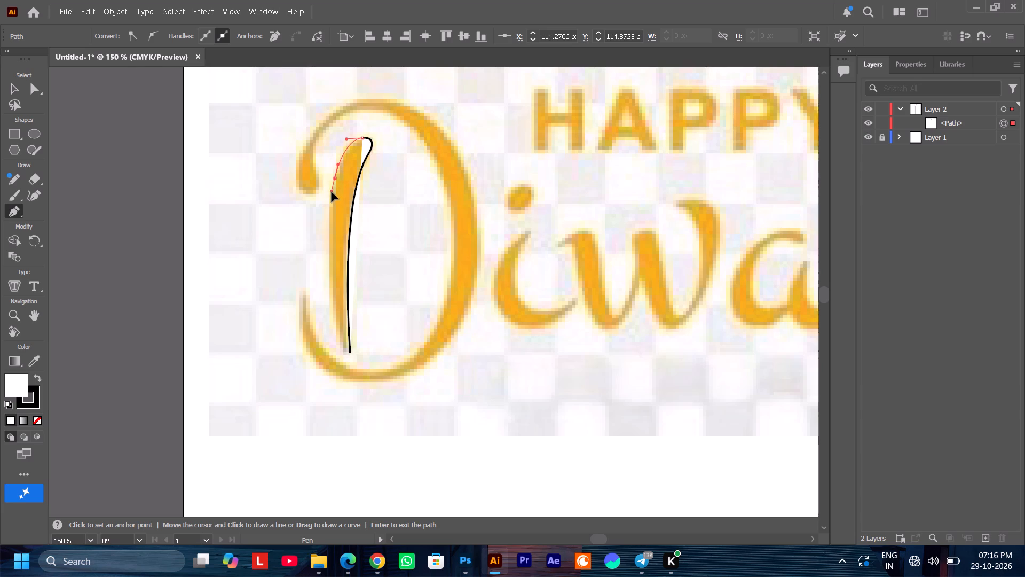
drag(332, 192, 334, 192)
drag(334, 192, 332, 190)
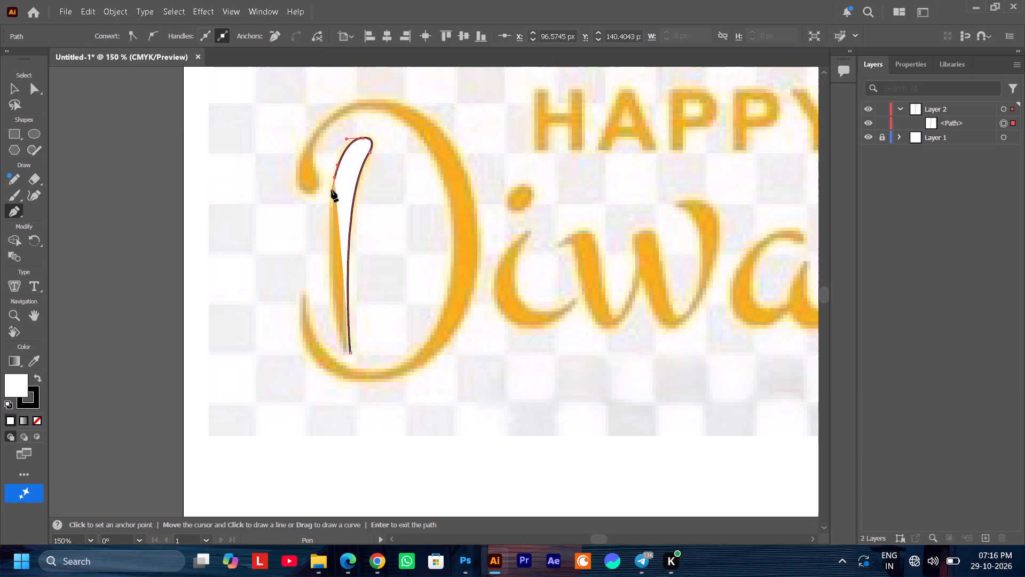
Set the stem path's fill to None.
click(36, 422)
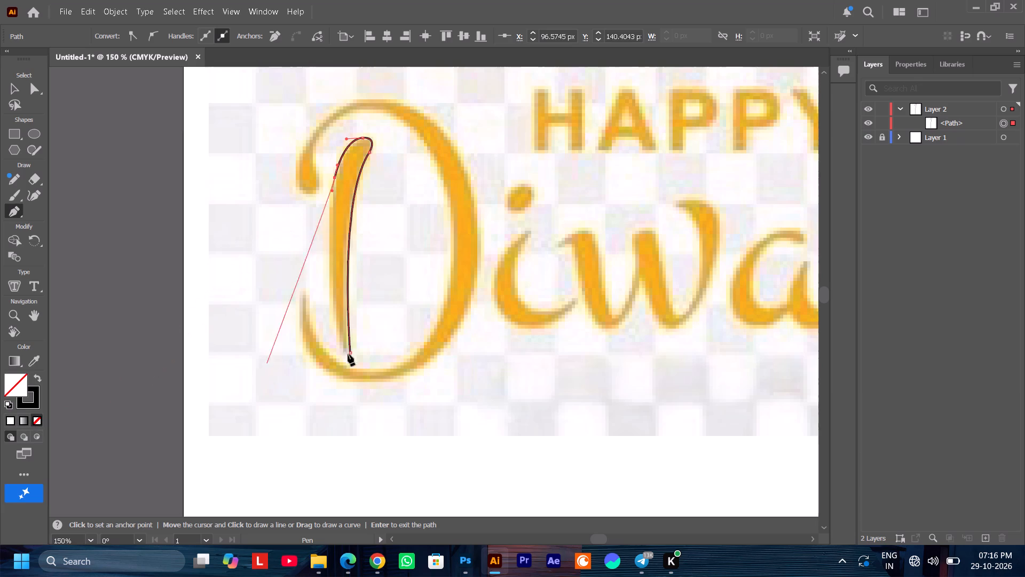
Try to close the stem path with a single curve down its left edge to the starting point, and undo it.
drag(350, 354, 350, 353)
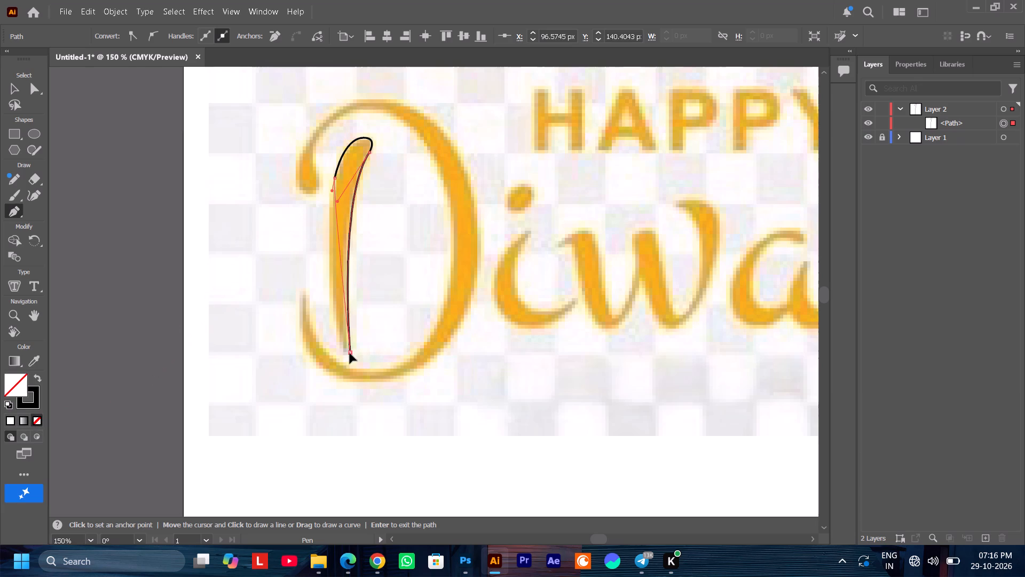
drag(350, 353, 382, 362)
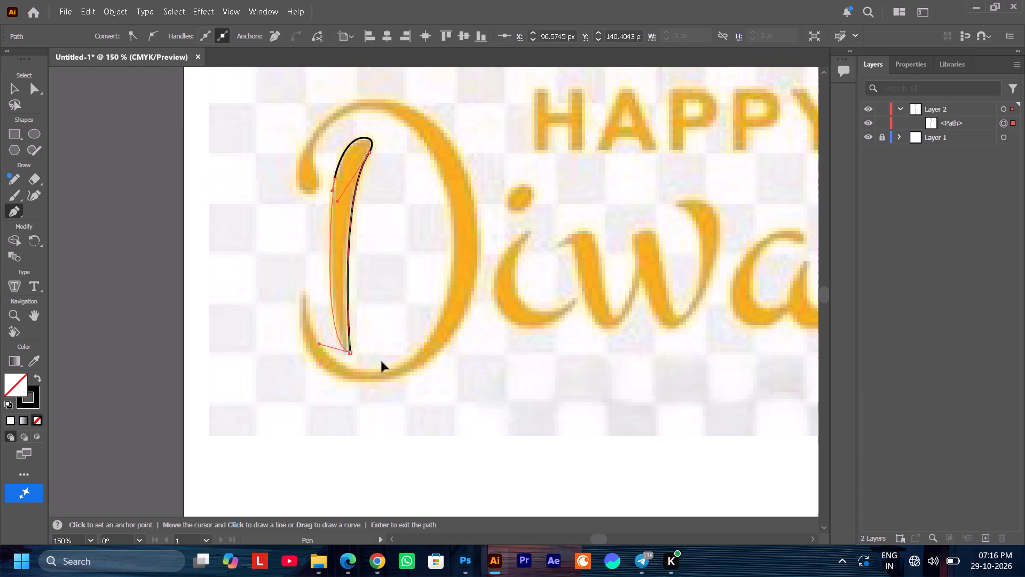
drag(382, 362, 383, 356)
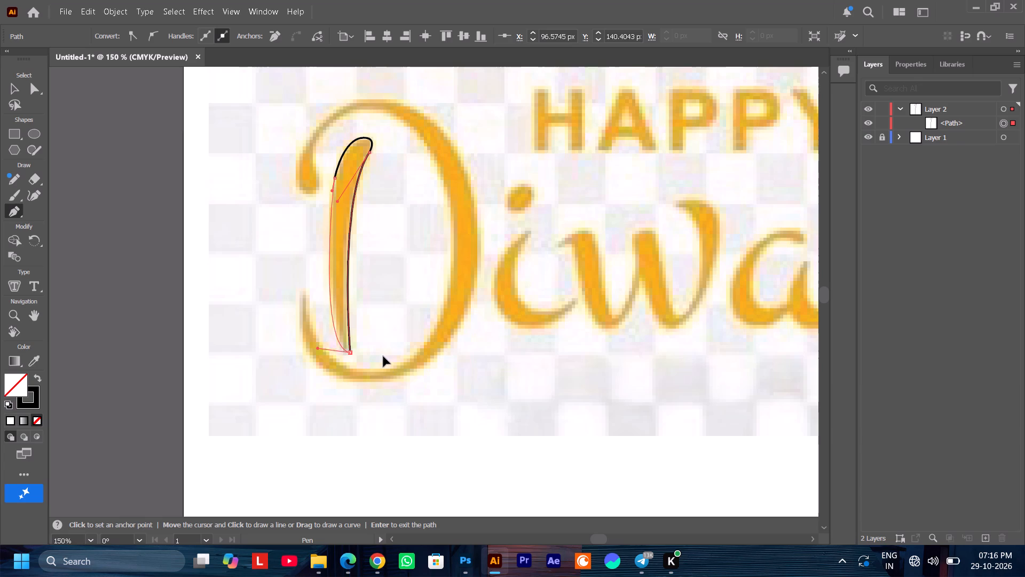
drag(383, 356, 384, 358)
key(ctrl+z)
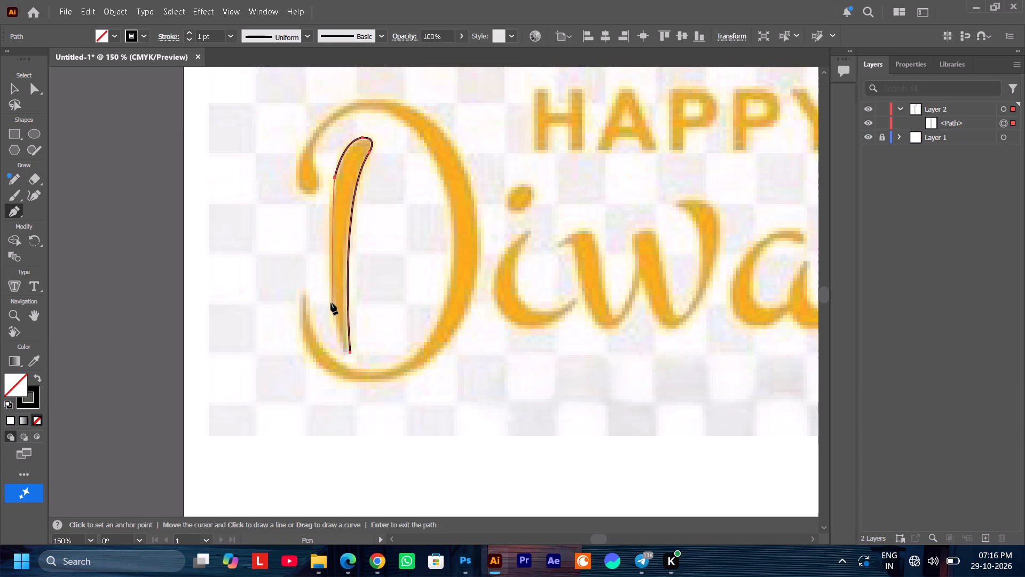
Add a curved anchor point low on the stem's left edge and close the path at the bottom tip.
drag(331, 305, 338, 346)
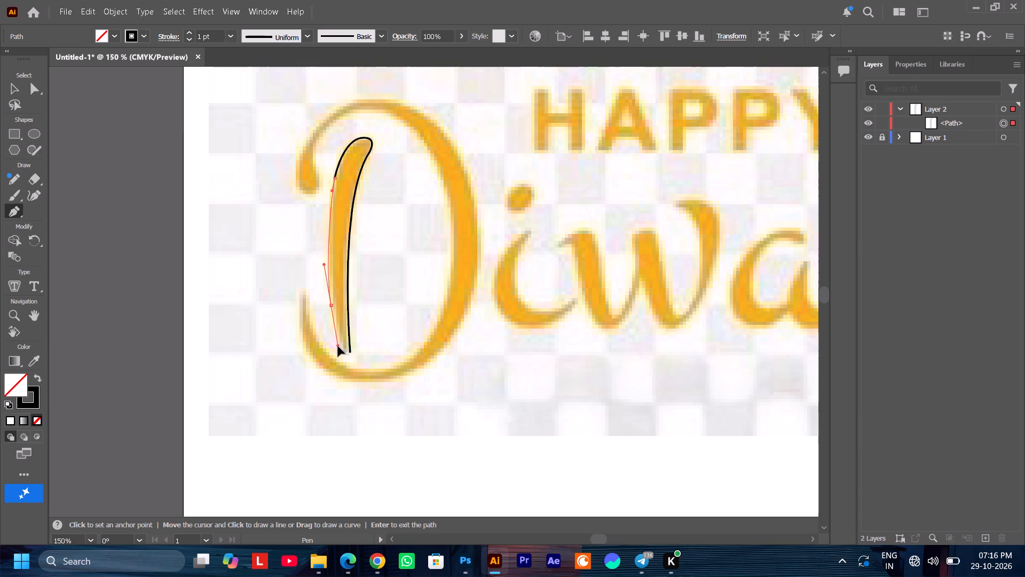
drag(338, 346, 338, 363)
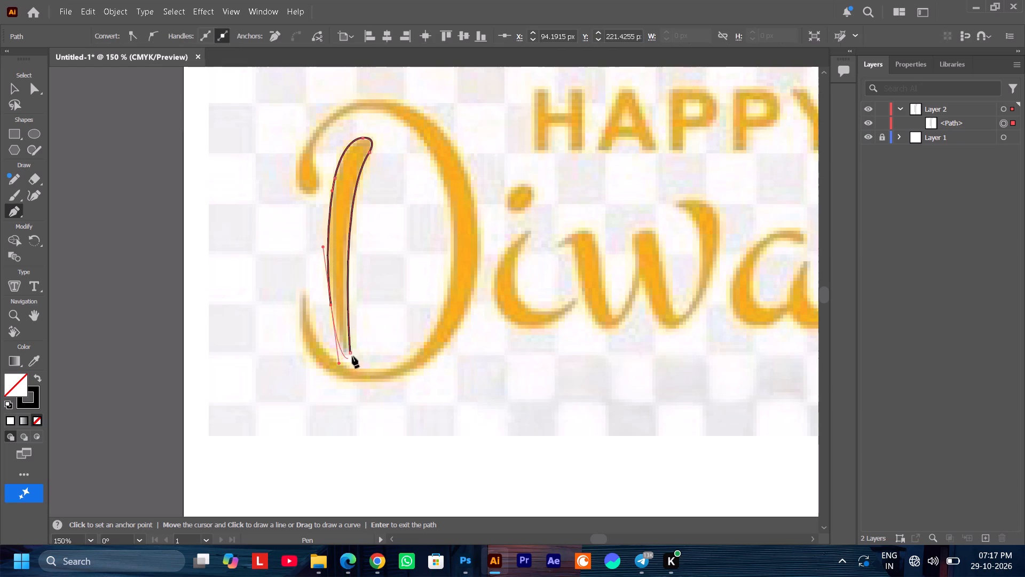
drag(350, 353, 351, 354)
drag(351, 354, 355, 357)
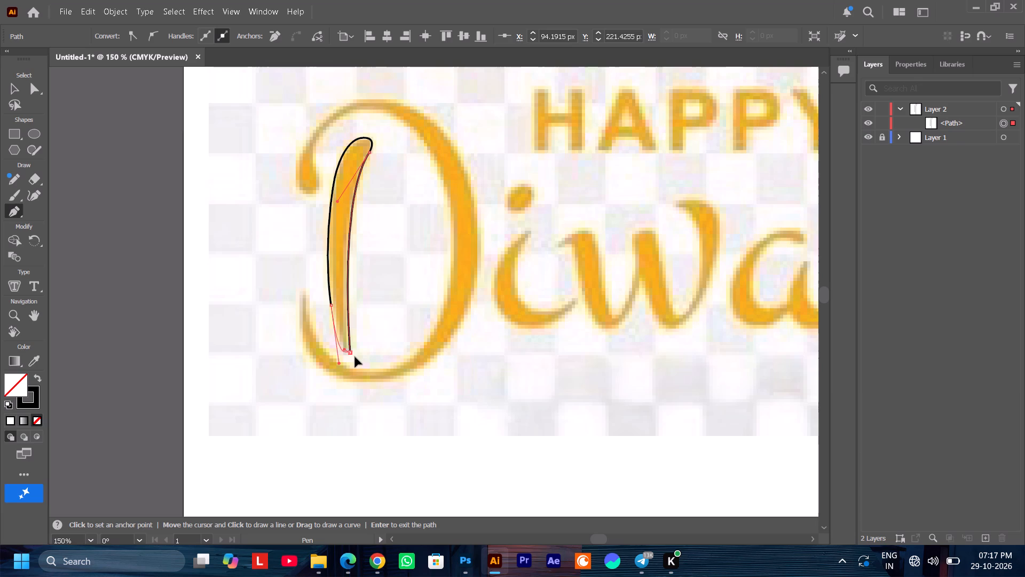
drag(355, 357, 356, 355)
drag(356, 355, 356, 355)
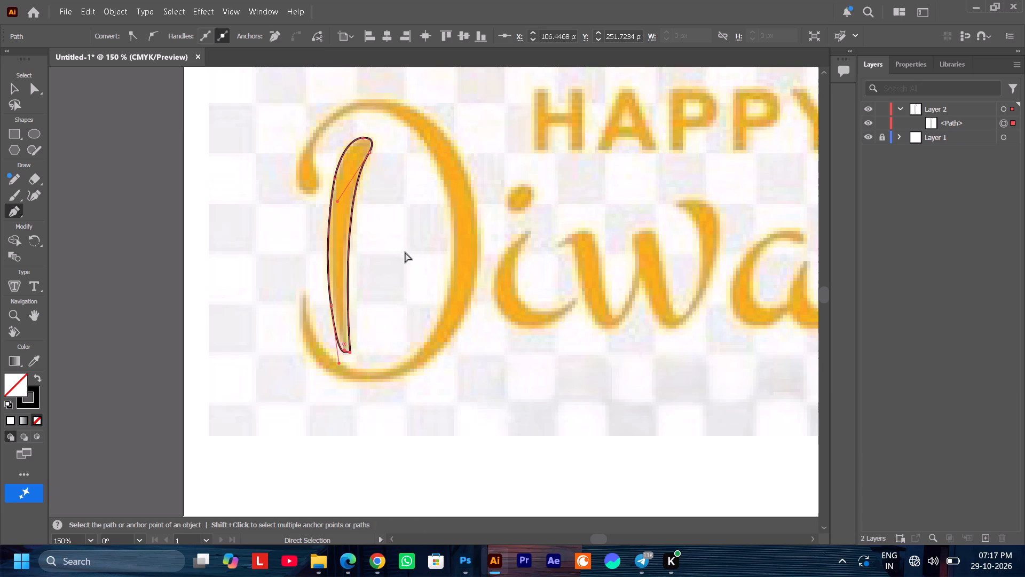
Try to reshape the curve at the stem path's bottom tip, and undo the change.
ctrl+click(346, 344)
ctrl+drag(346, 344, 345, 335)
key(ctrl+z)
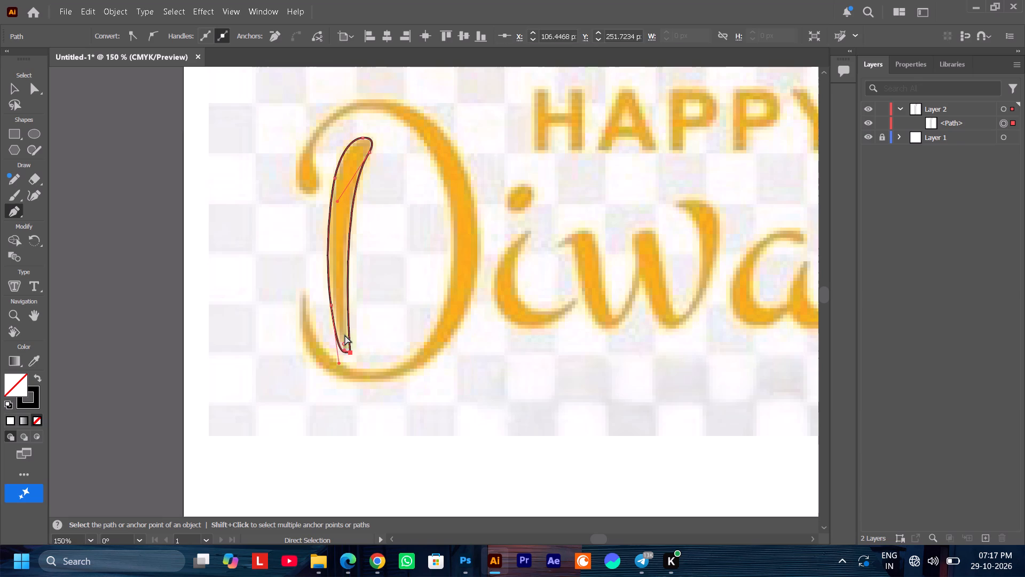
Tighten the curve at the stem path's bottom tip so it follows the lettering.
ctrl+click(344, 345)
ctrl+click(344, 345)
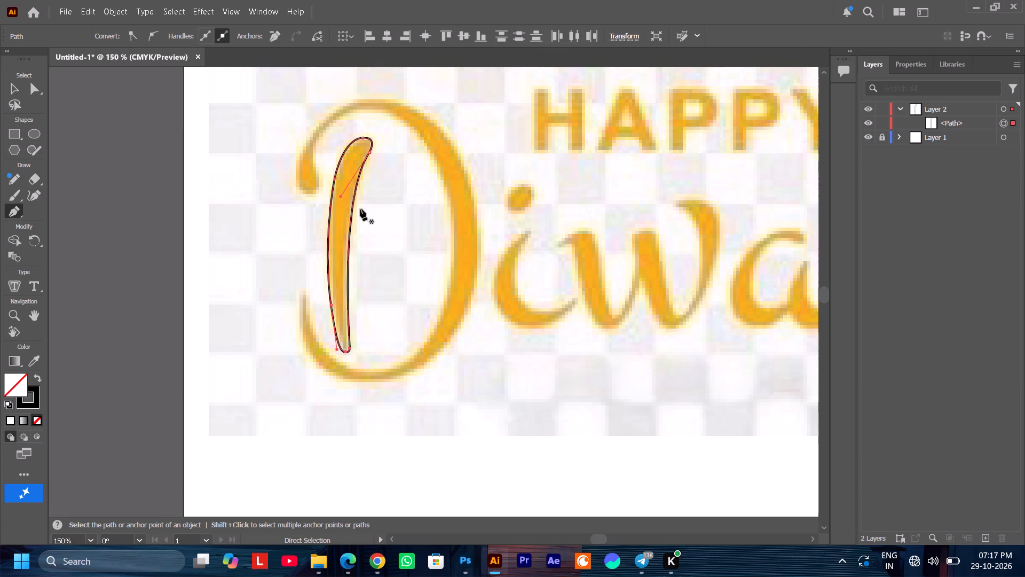
Start a second path on the inner edge of the D's upper curl and trace around its rounded end to the outer edge.
click(318, 140)
drag(319, 173, 319, 173)
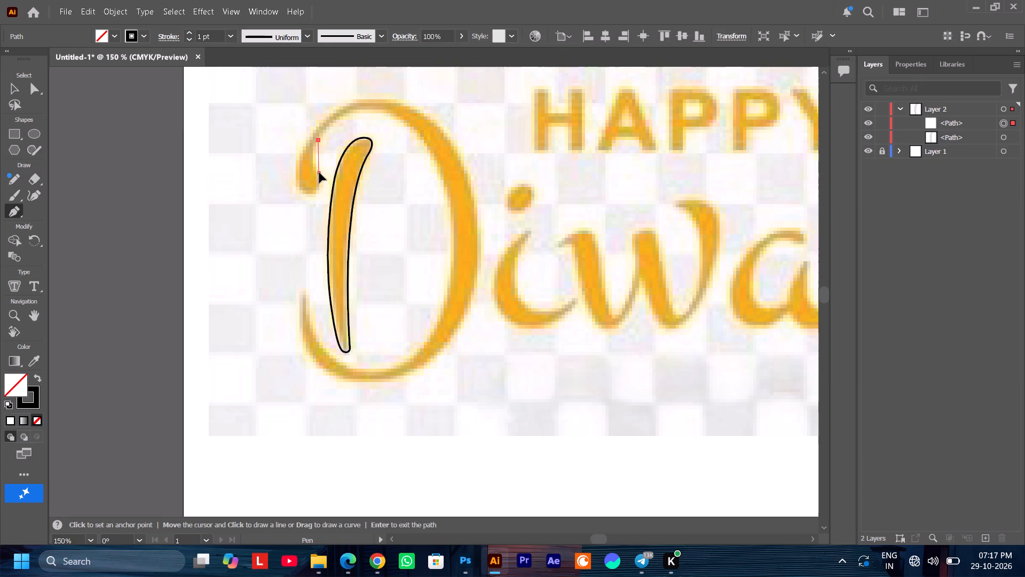
drag(319, 173, 330, 183)
drag(330, 183, 329, 183)
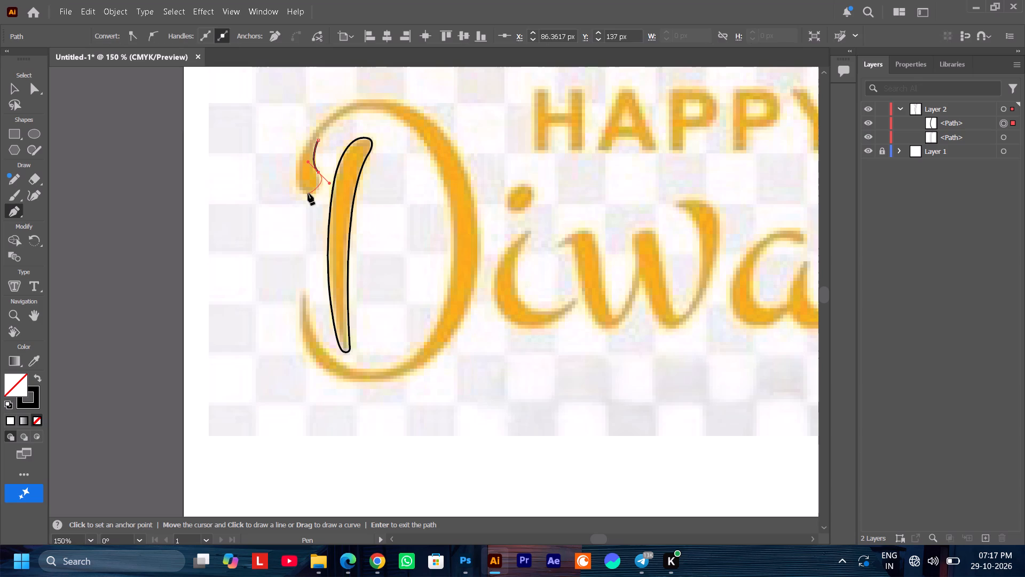
click(318, 172)
drag(310, 194, 288, 196)
drag(288, 196, 287, 198)
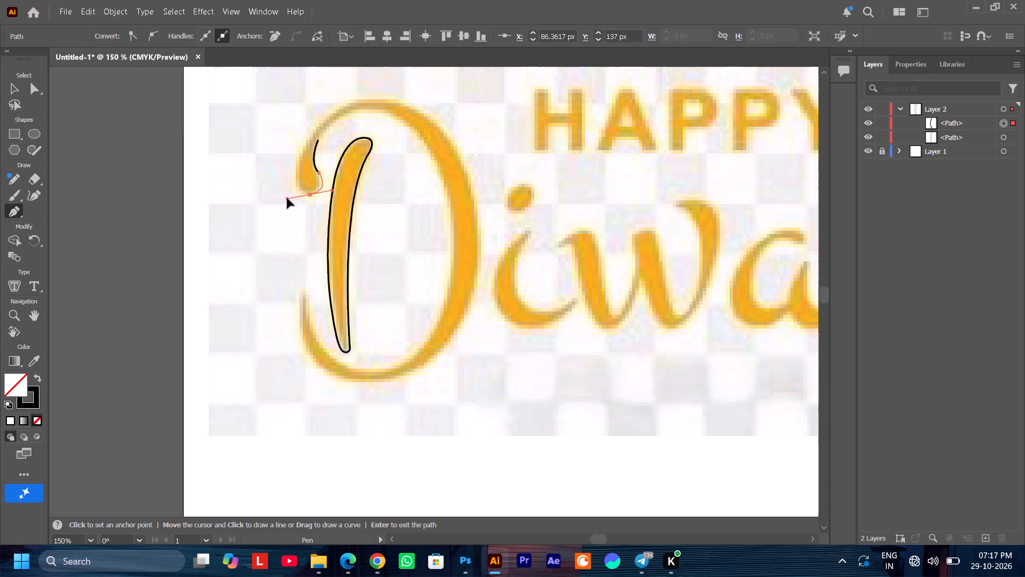
drag(287, 198, 289, 200)
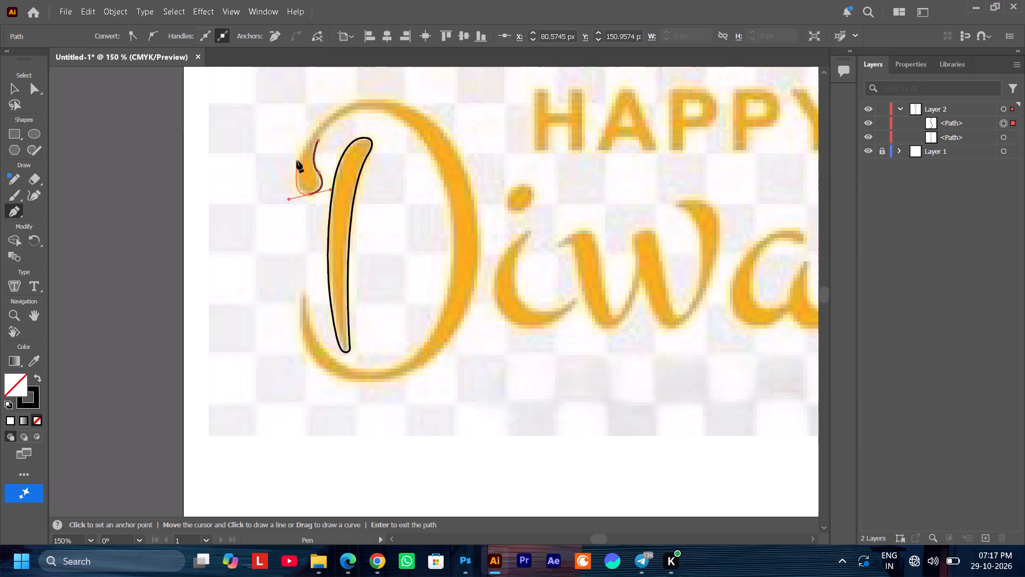
click(297, 161)
Continue the path along the D's outer edge with curved anchor points at the top and on the bowl's right side.
drag(372, 99, 383, 104)
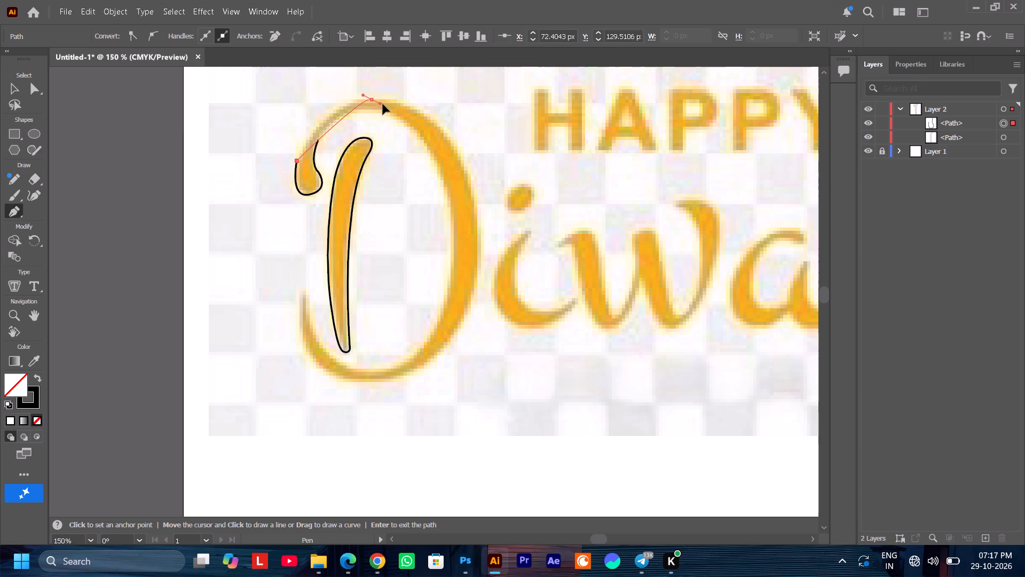
drag(383, 104, 426, 100)
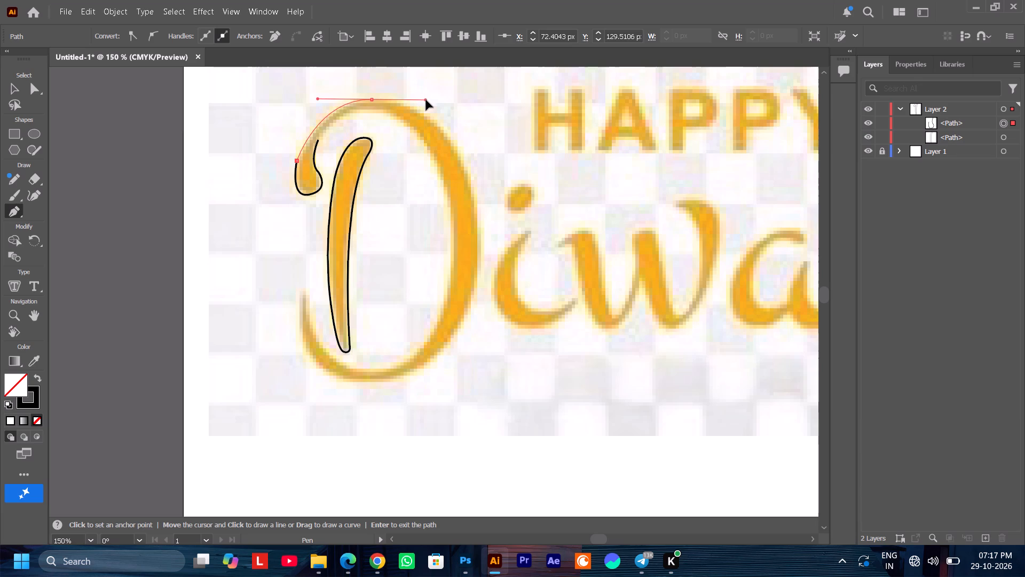
drag(426, 100, 432, 97)
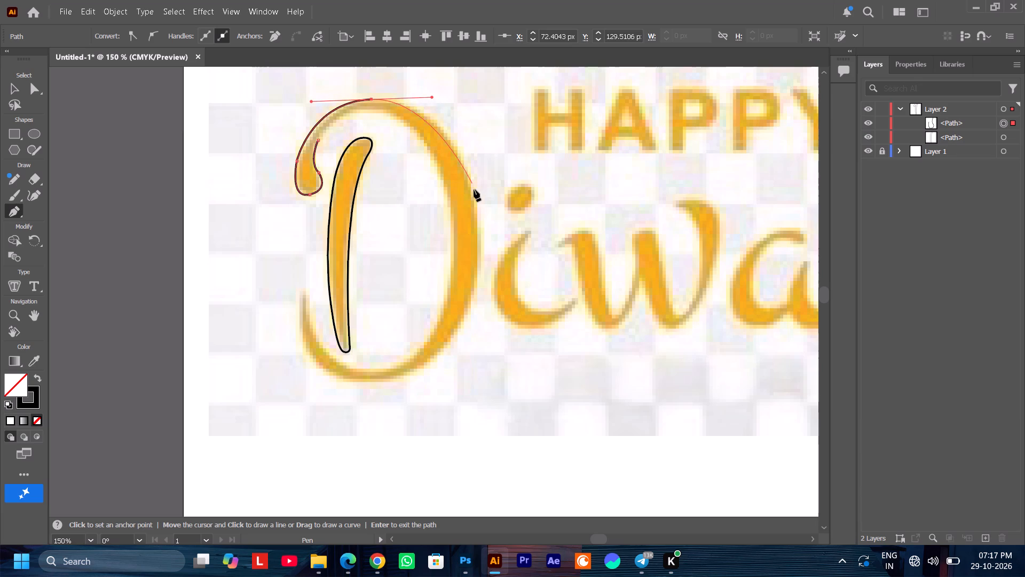
drag(477, 207, 476, 215)
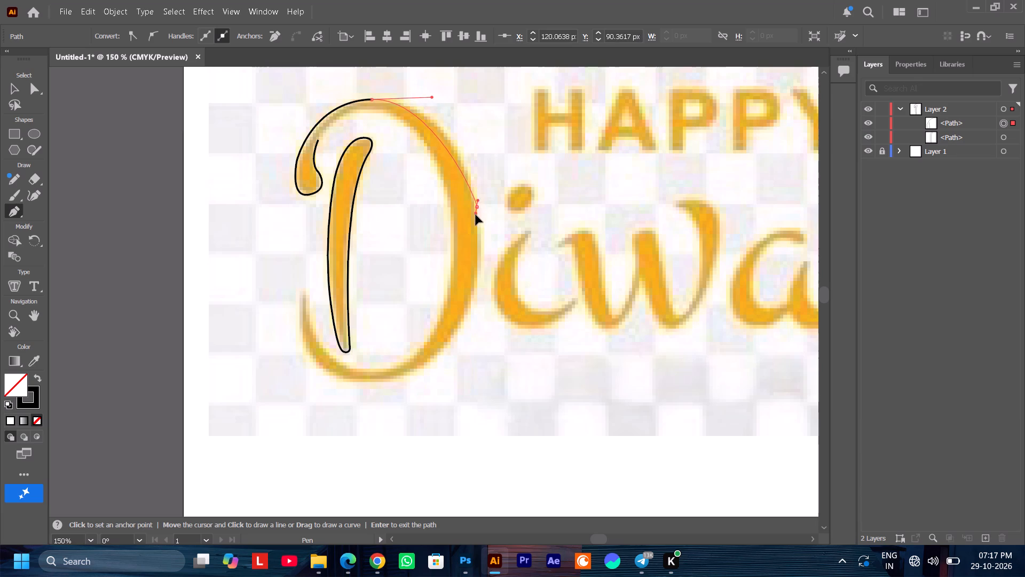
drag(476, 215, 487, 261)
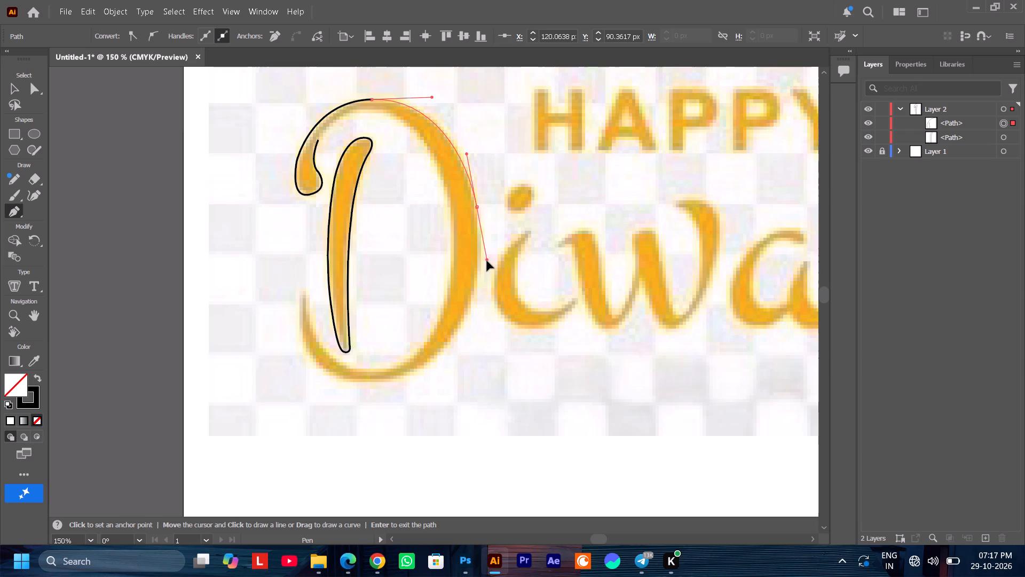
drag(487, 261, 485, 266)
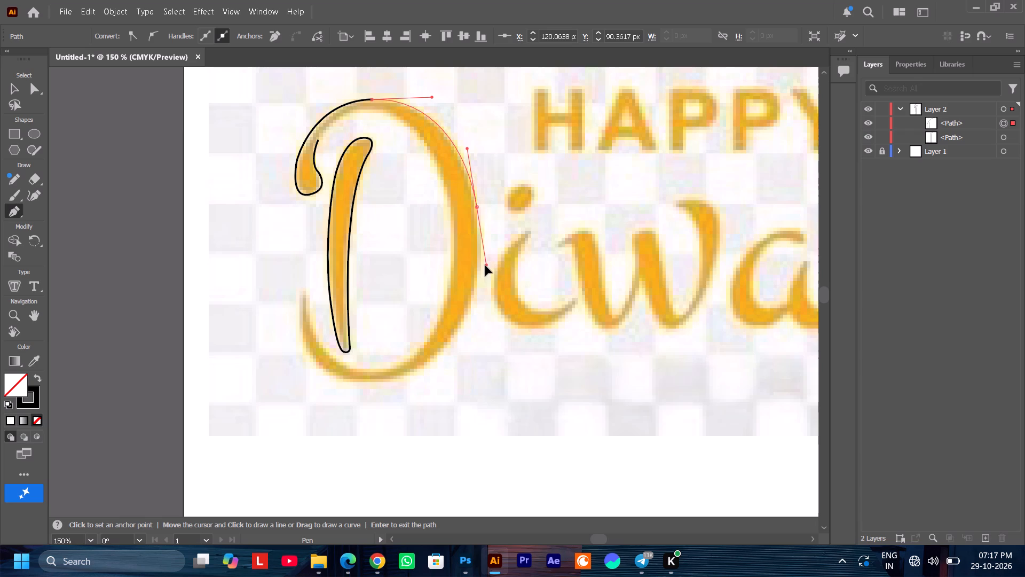
drag(485, 266, 485, 266)
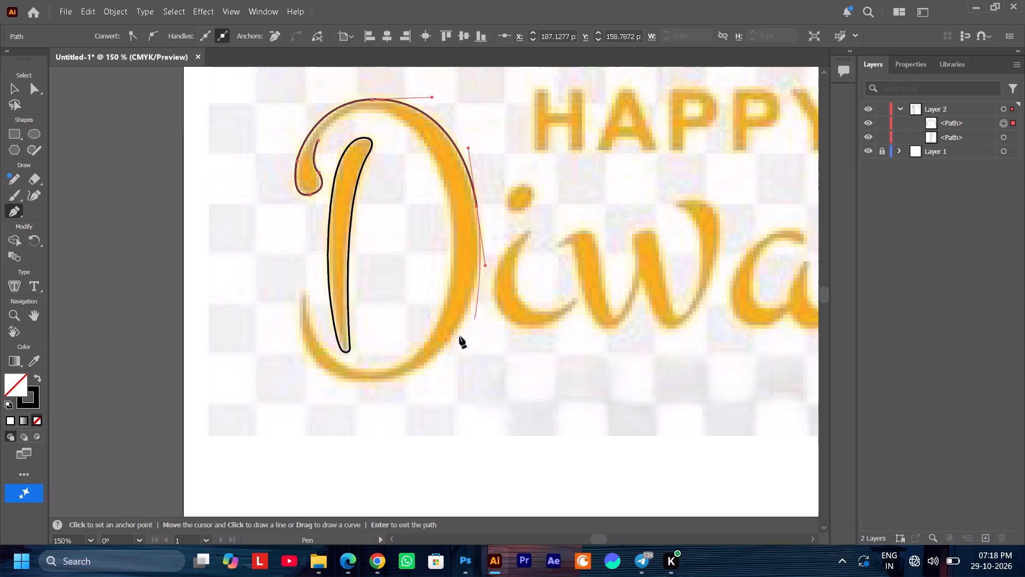
Continue the outer edge around the bottom of the bowl with curved anchor points at its lower right and lower left.
drag(430, 362, 395, 390)
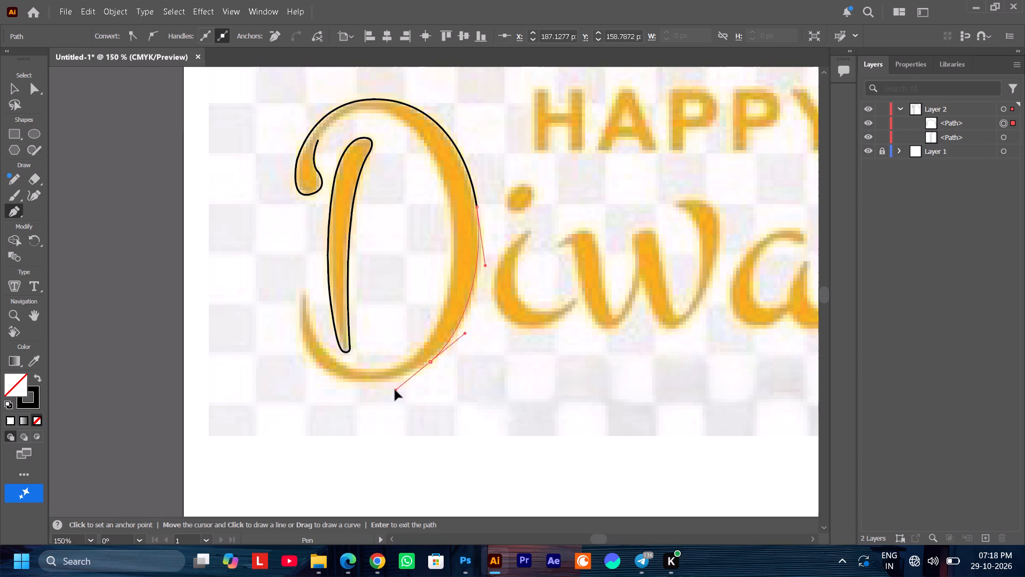
drag(395, 390, 386, 397)
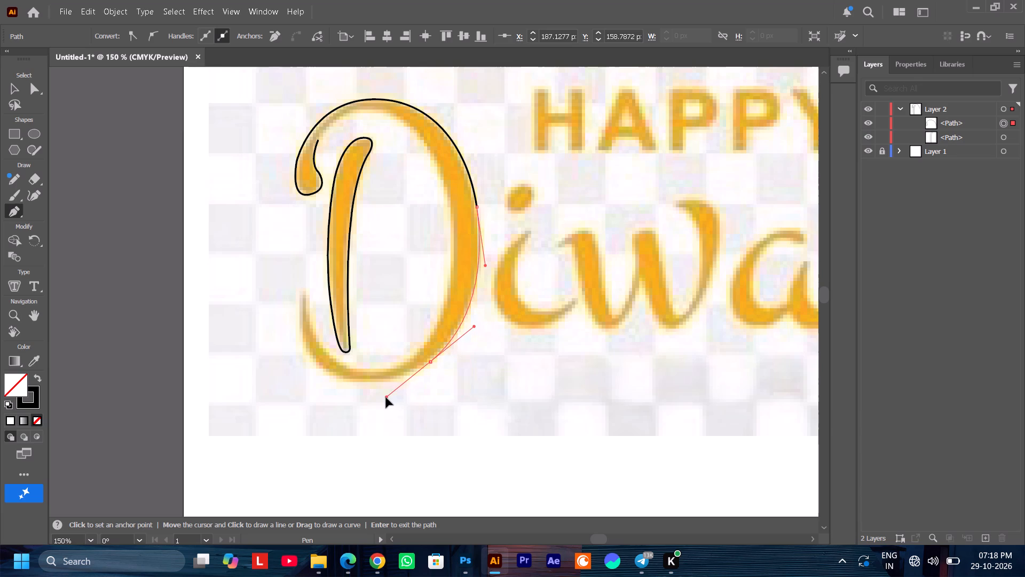
drag(386, 397, 387, 400)
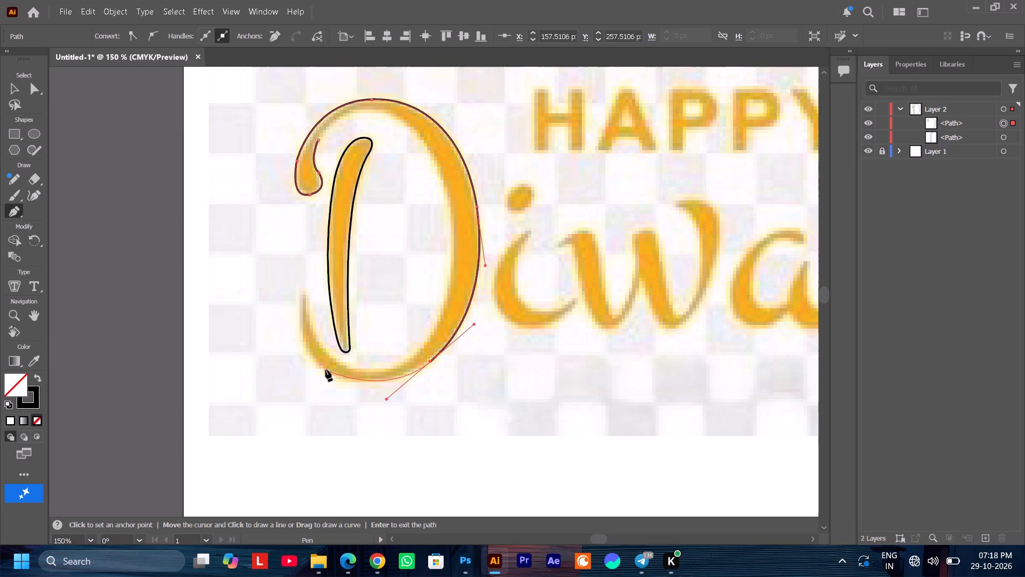
drag(326, 372, 326, 372)
drag(326, 372, 311, 362)
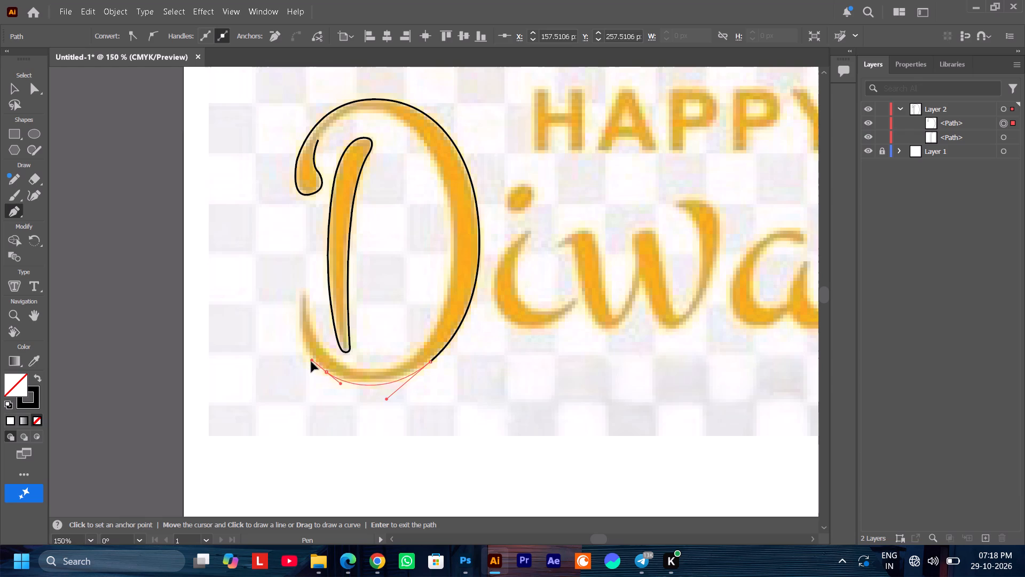
drag(311, 362, 319, 362)
drag(319, 362, 320, 364)
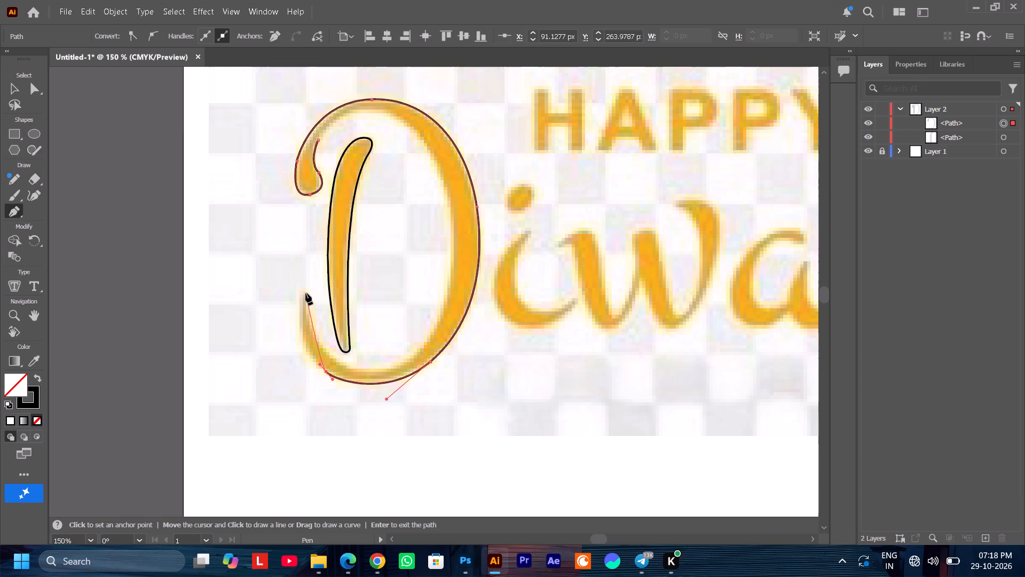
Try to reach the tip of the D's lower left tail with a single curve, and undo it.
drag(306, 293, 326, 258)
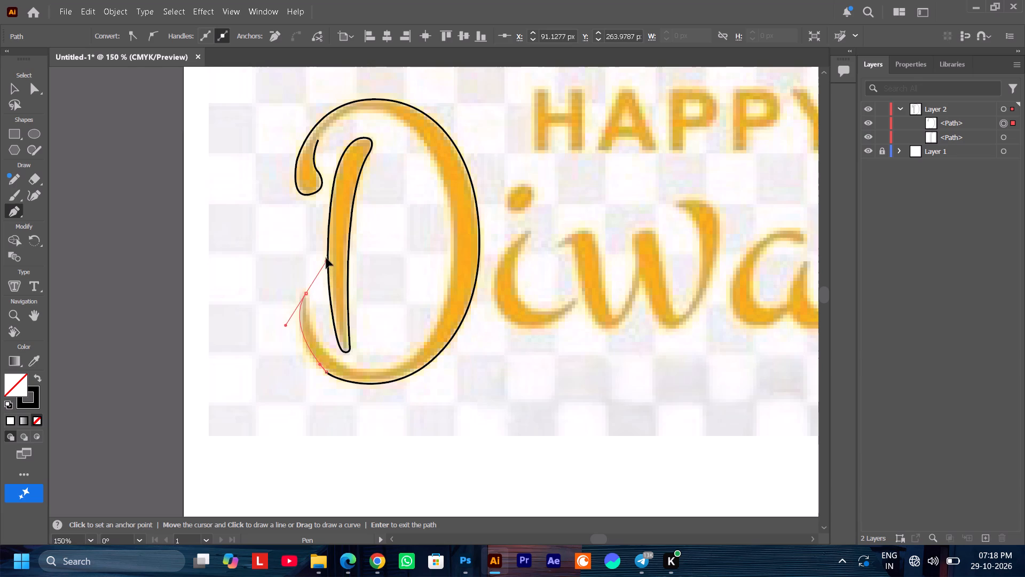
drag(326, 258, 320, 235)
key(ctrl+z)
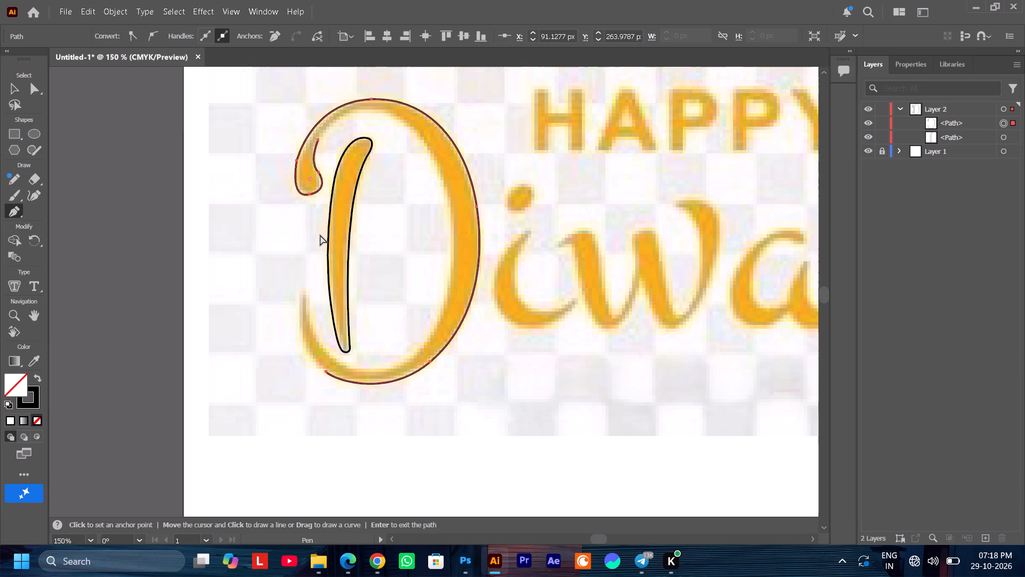
Retract the lower left anchor's outgoing handle, add a curved point partway up the tail, and end the outer edge at its pointed tip.
click(327, 371)
drag(302, 342, 298, 325)
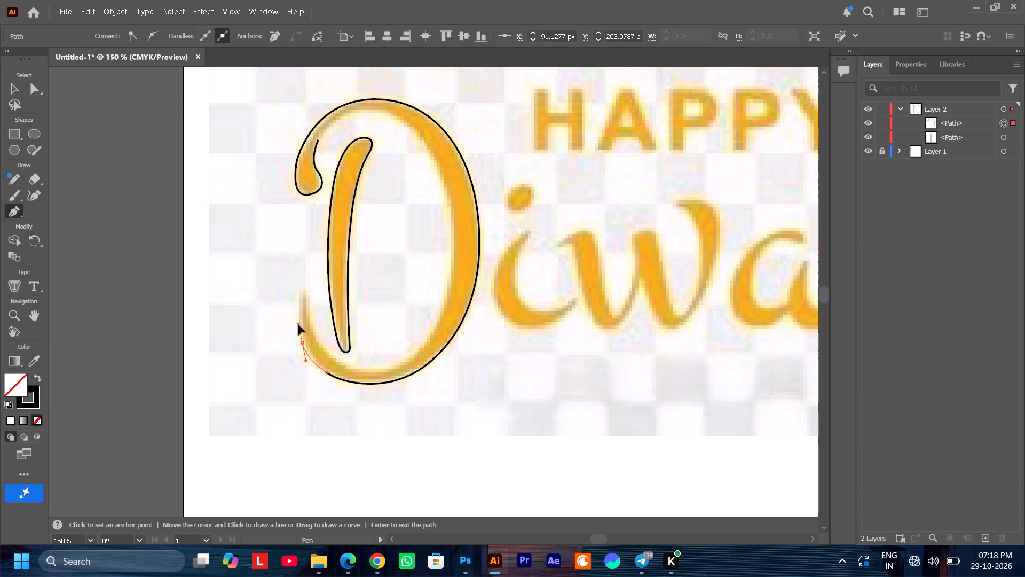
drag(298, 325, 294, 326)
drag(294, 326, 296, 325)
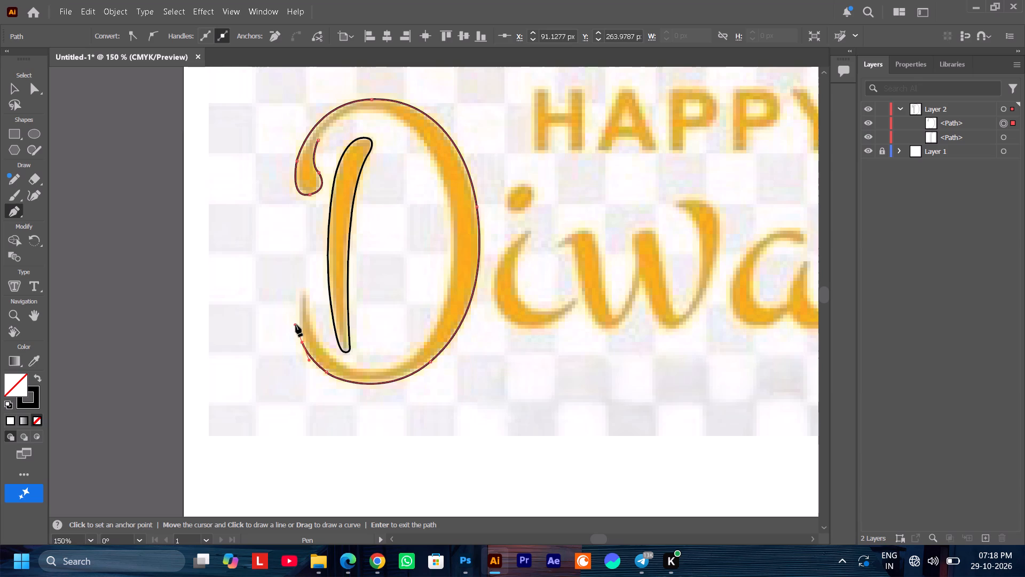
click(305, 292)
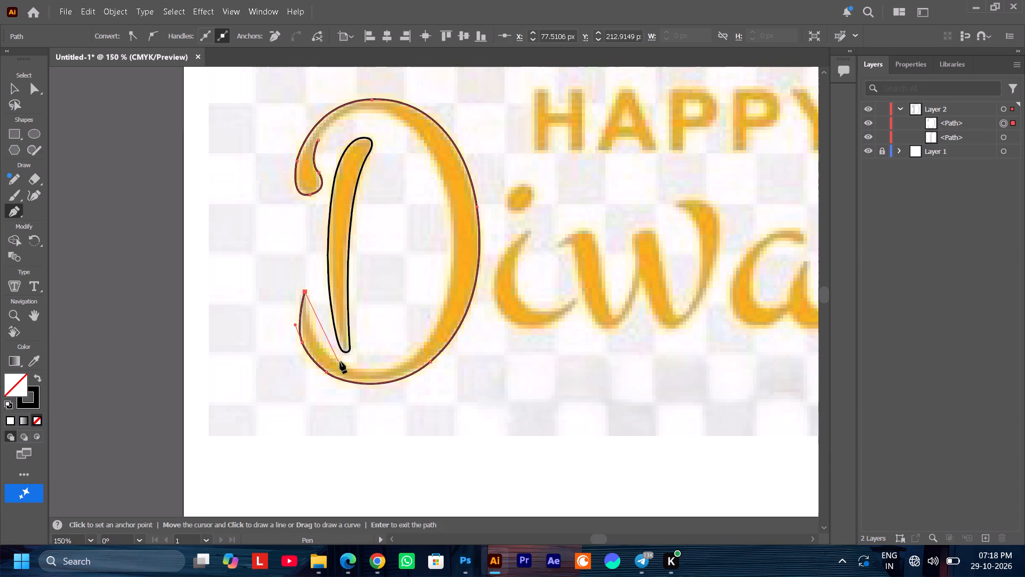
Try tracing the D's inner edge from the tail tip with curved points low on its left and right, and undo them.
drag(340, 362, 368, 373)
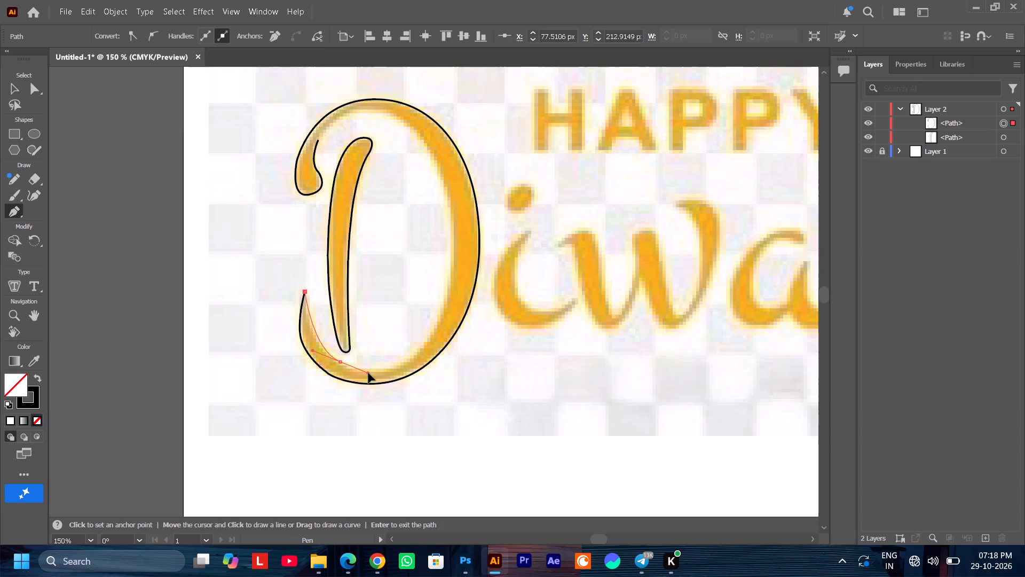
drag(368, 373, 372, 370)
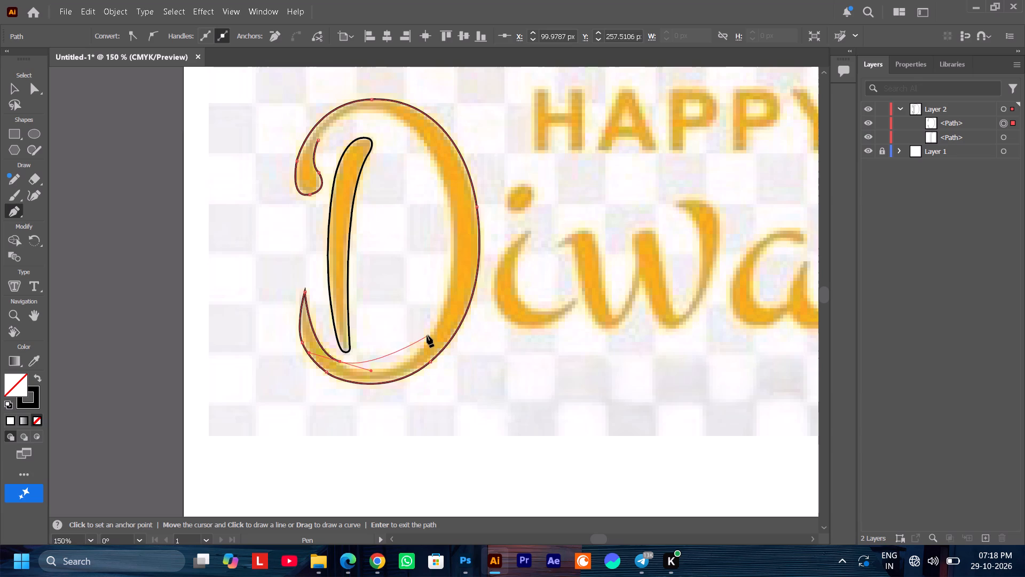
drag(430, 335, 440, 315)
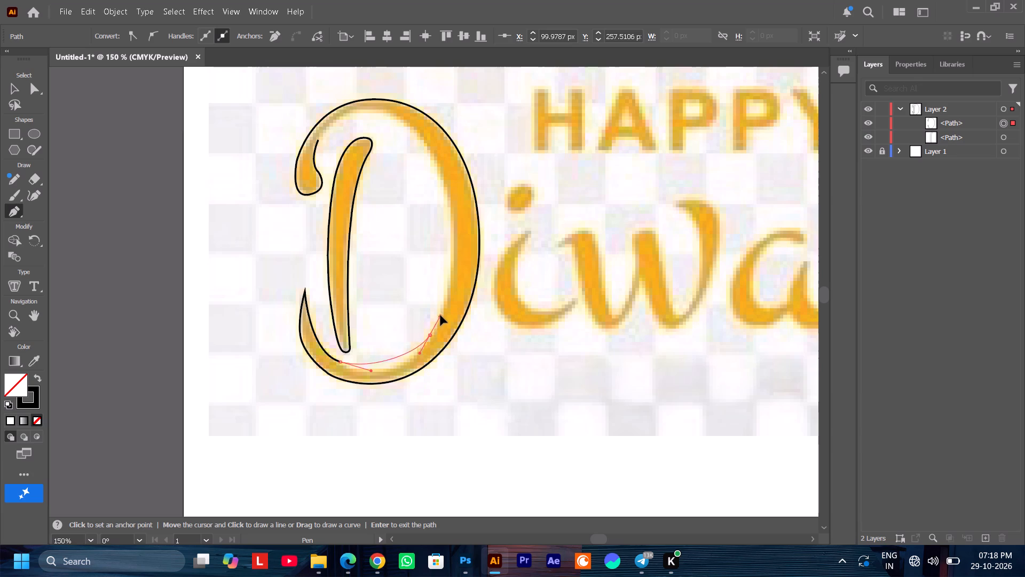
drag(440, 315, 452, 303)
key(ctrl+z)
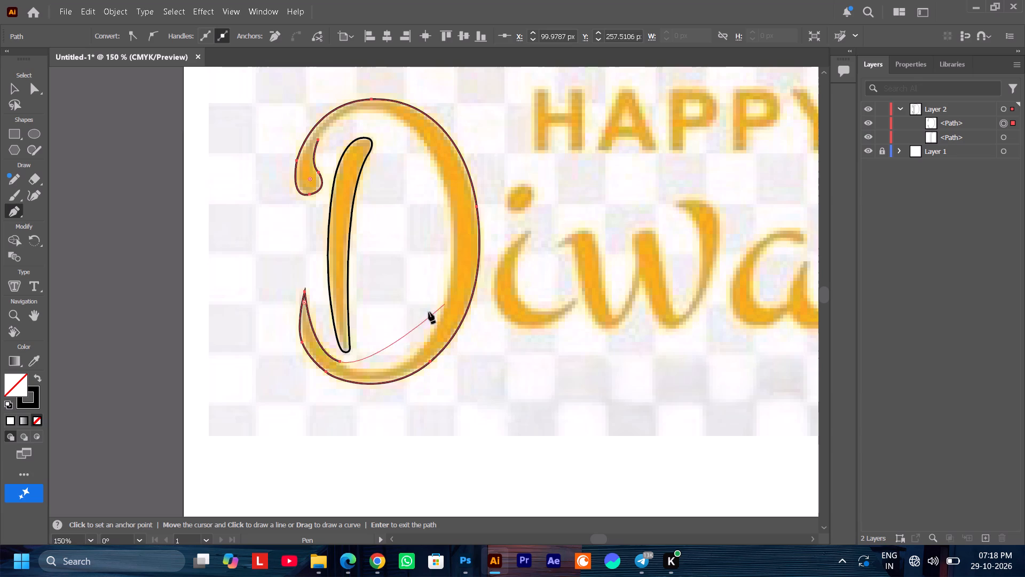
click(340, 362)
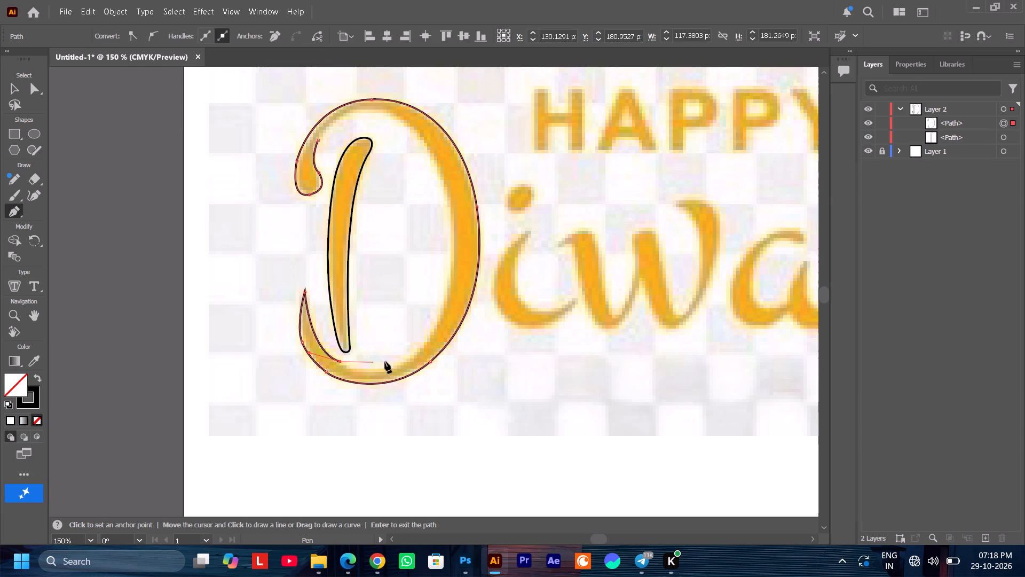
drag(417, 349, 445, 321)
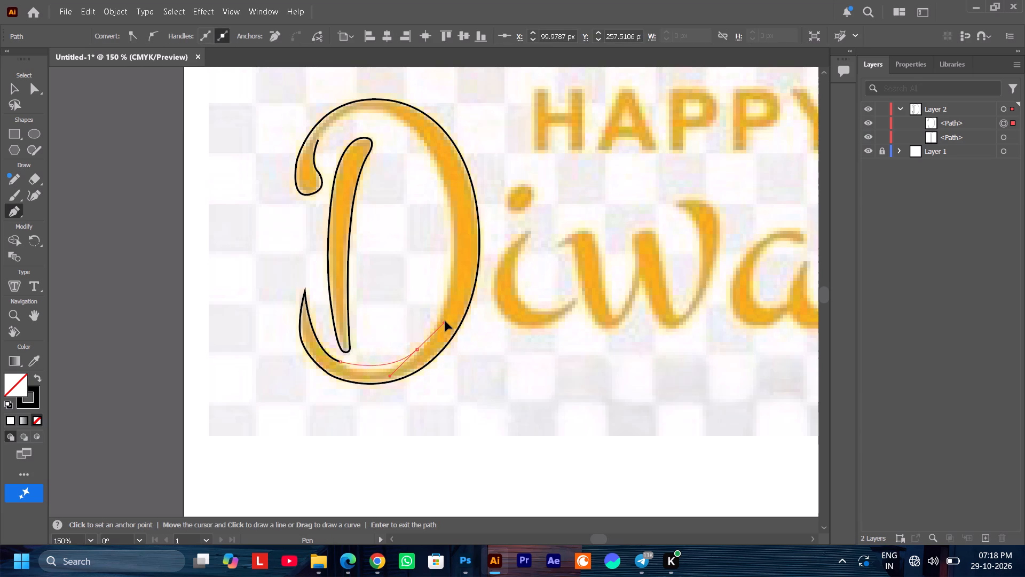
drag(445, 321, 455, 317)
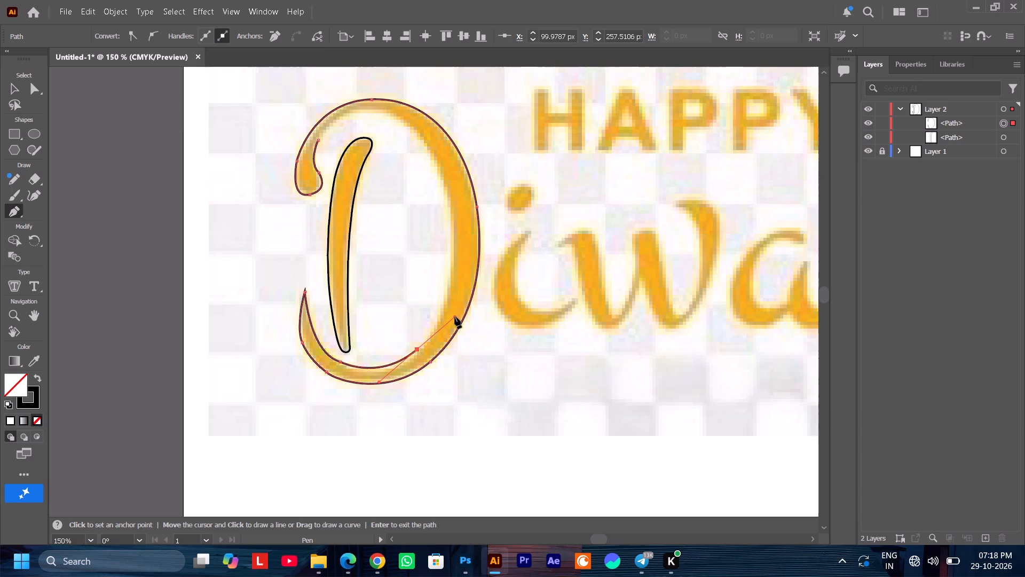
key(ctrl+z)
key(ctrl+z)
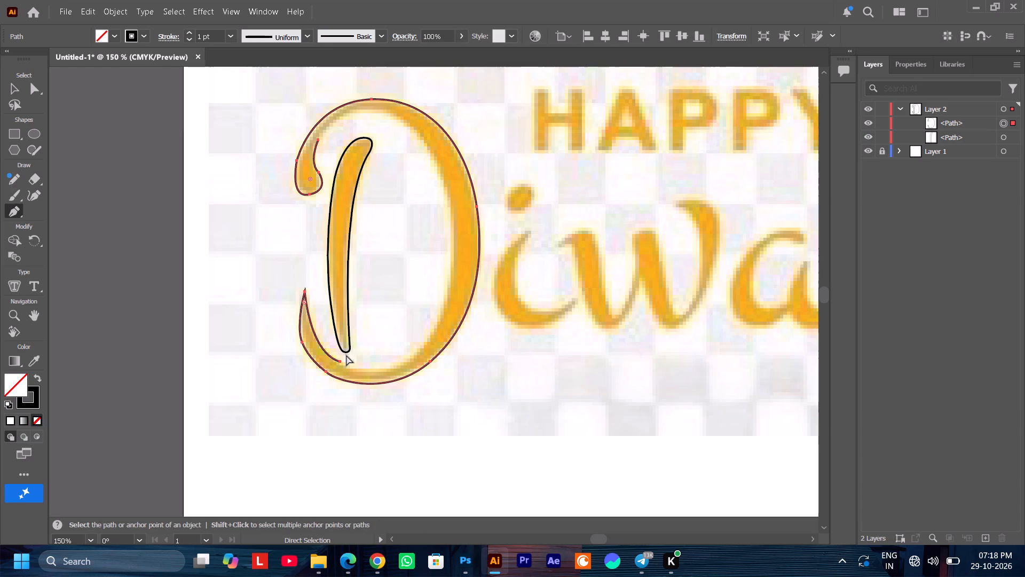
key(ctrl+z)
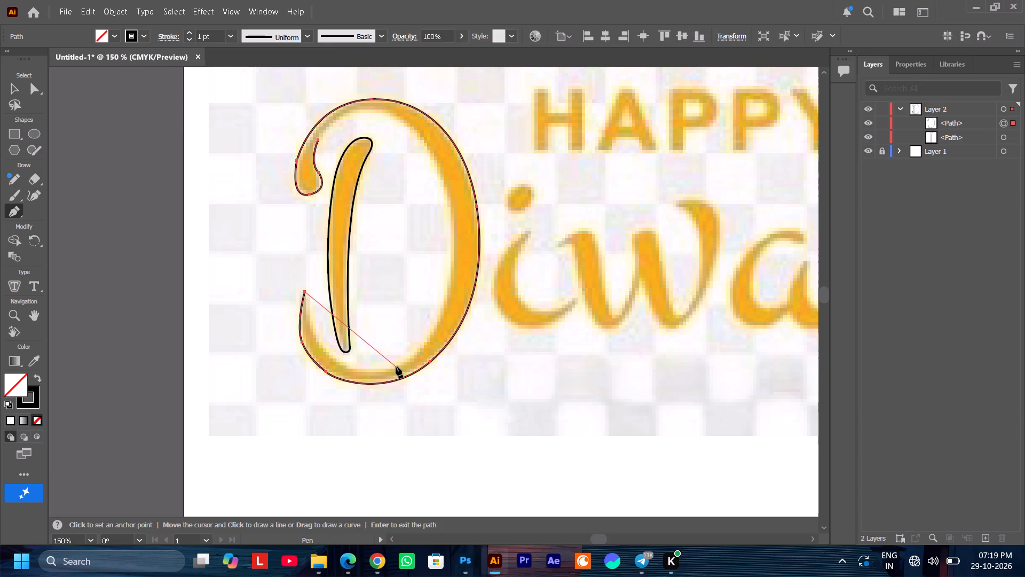
Trace the D's lower inner edge from the tail tip to one curved anchor point along the bottom of the bowl.
drag(396, 365, 461, 338)
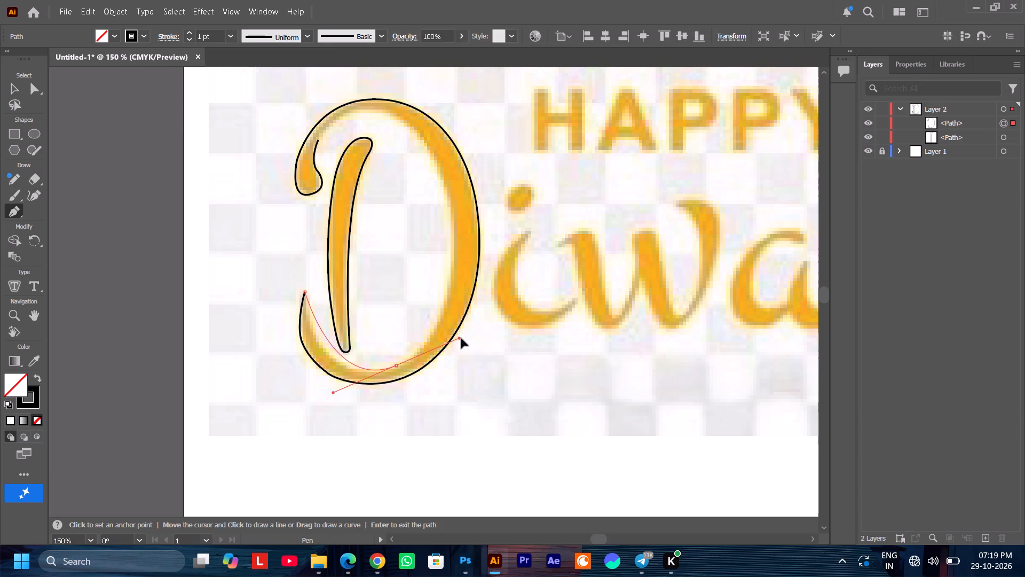
drag(461, 338, 484, 339)
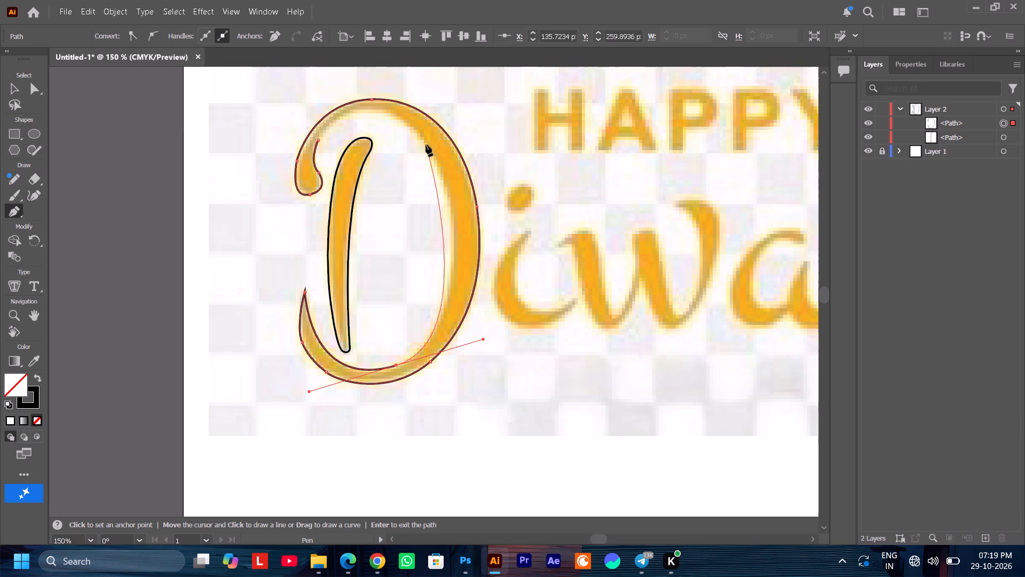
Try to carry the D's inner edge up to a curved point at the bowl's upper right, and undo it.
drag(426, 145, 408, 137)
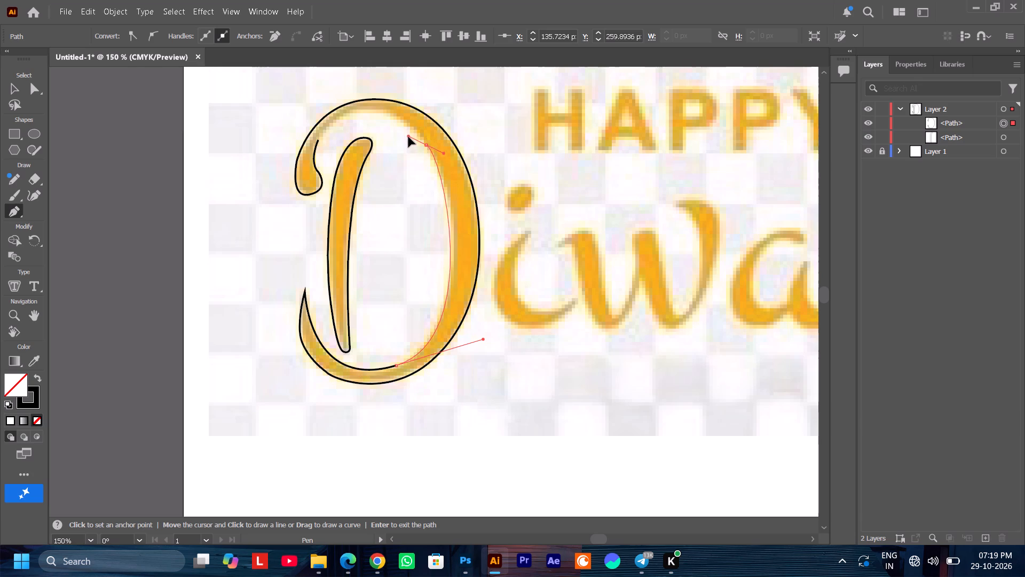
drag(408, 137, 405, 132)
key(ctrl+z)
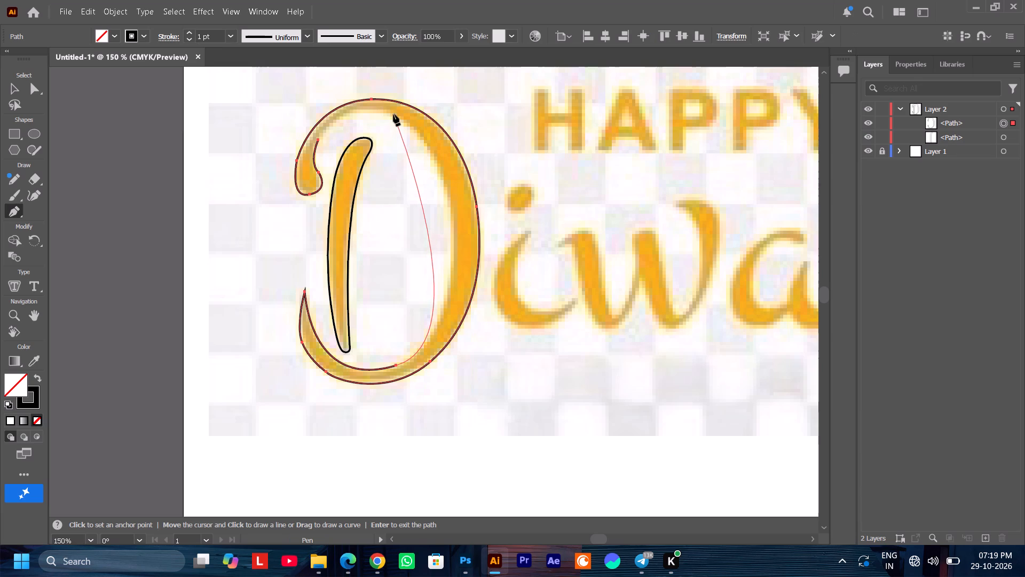
Trace the bowl's right inner edge up to a curved anchor point near the top of the D, shaping its handles to fit.
drag(394, 114, 337, 99)
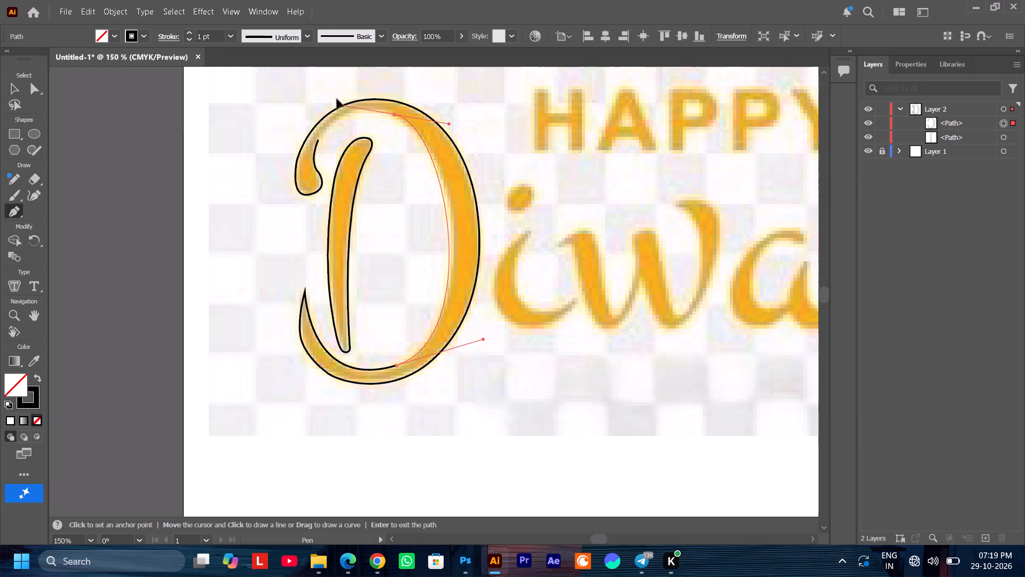
drag(337, 99, 330, 87)
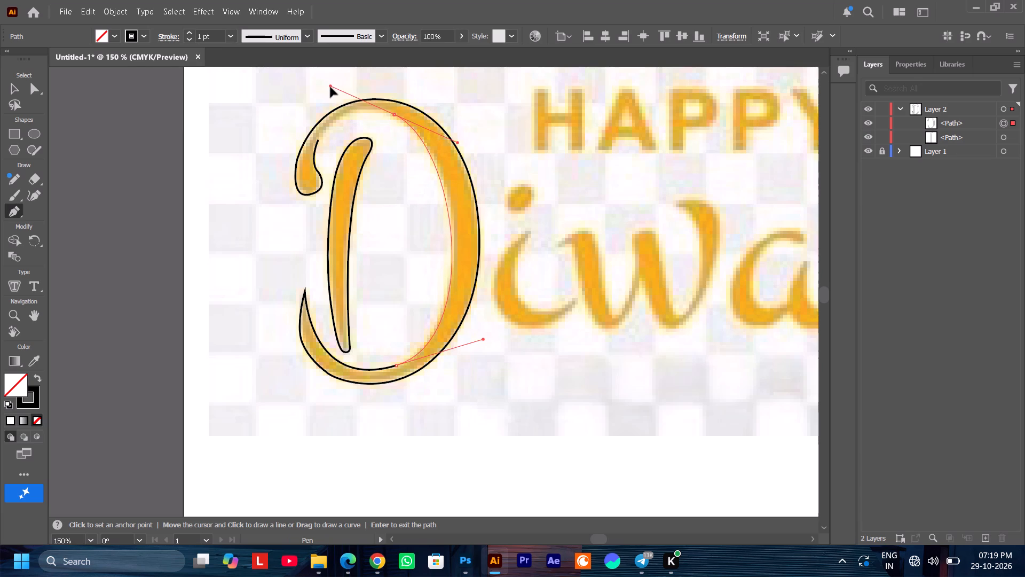
drag(330, 87, 327, 87)
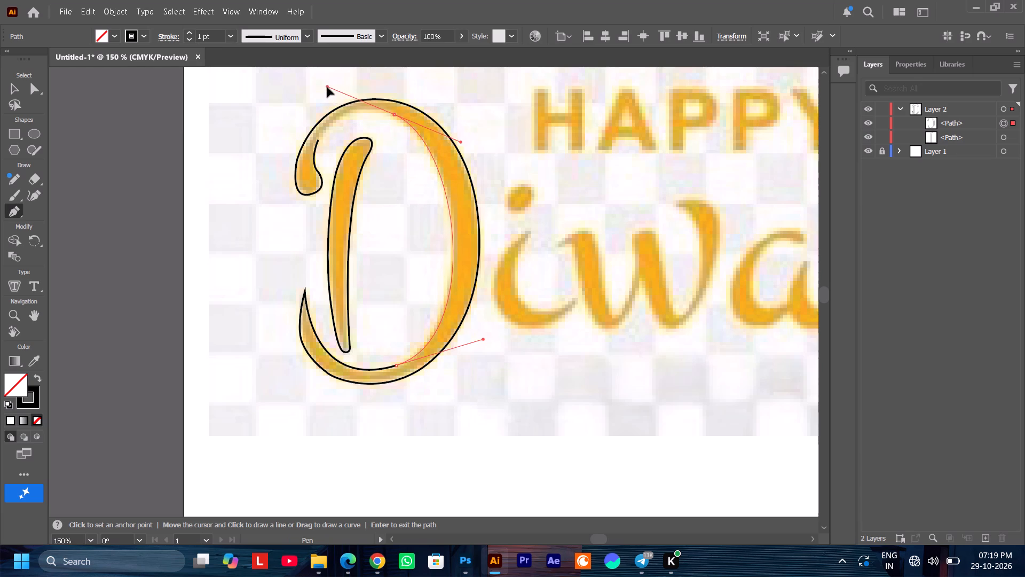
drag(327, 87, 327, 91)
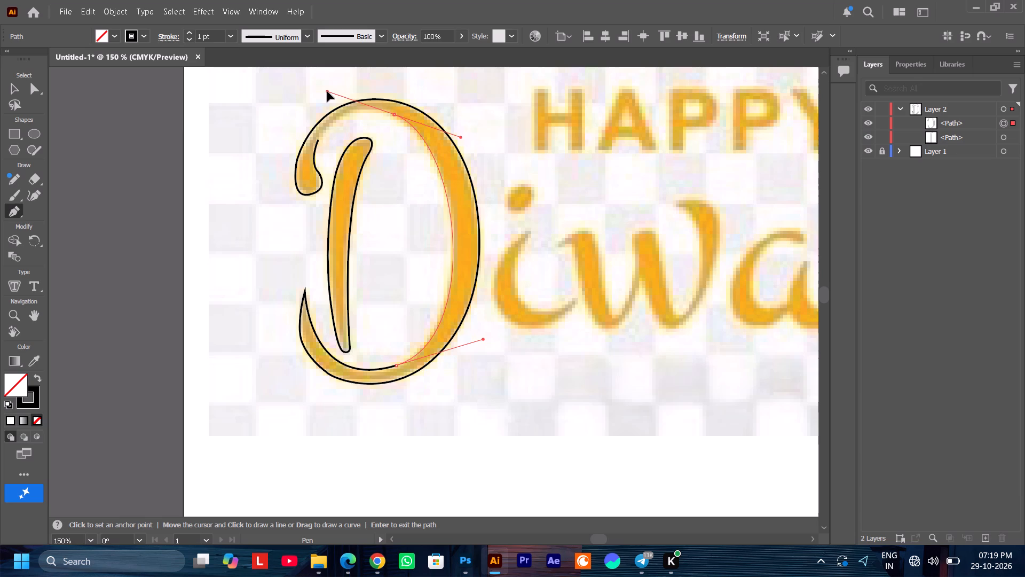
drag(327, 91, 327, 94)
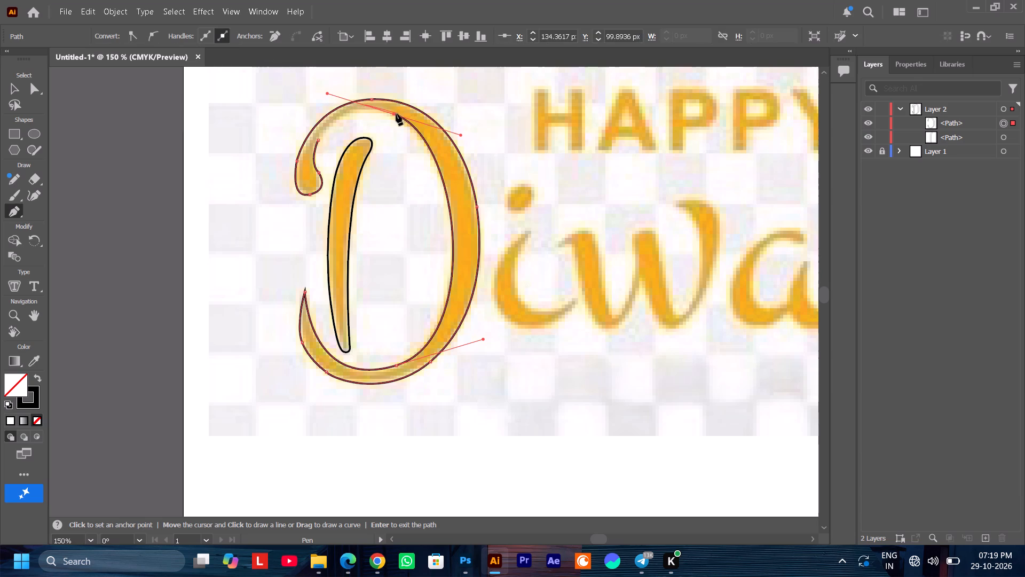
Retract the top inner anchor's outgoing handle and close the D's outline with a curve at its starting point beside the upper left hook.
click(394, 114)
drag(319, 140, 286, 182)
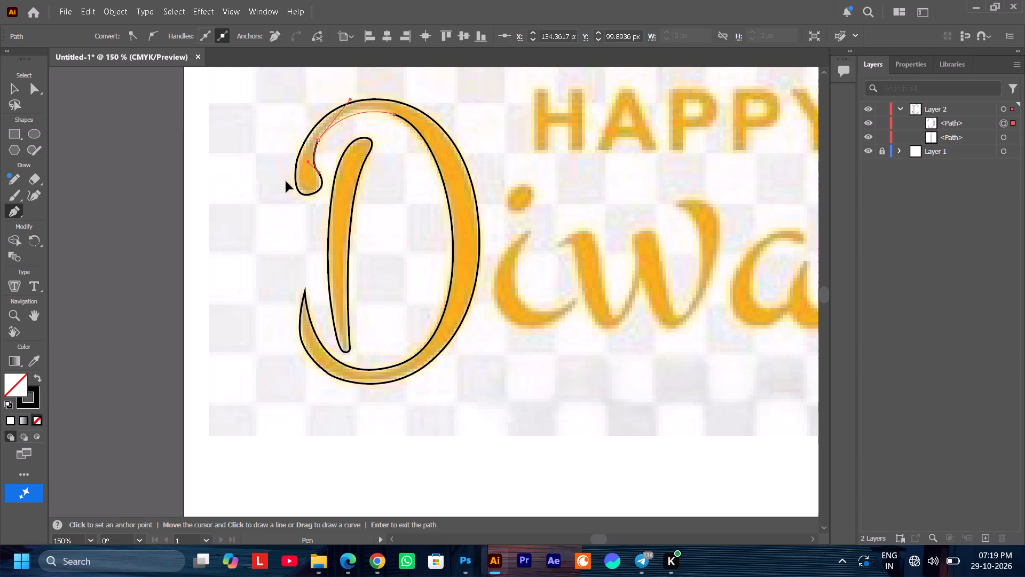
drag(286, 182, 285, 184)
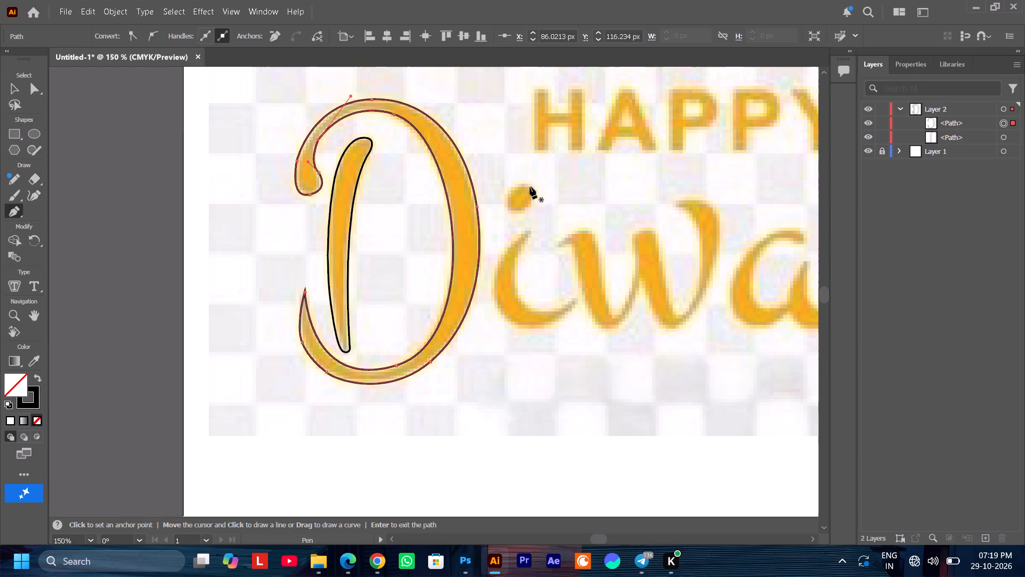
Start a new path at the top tip of the letter i's body.
click(532, 230)
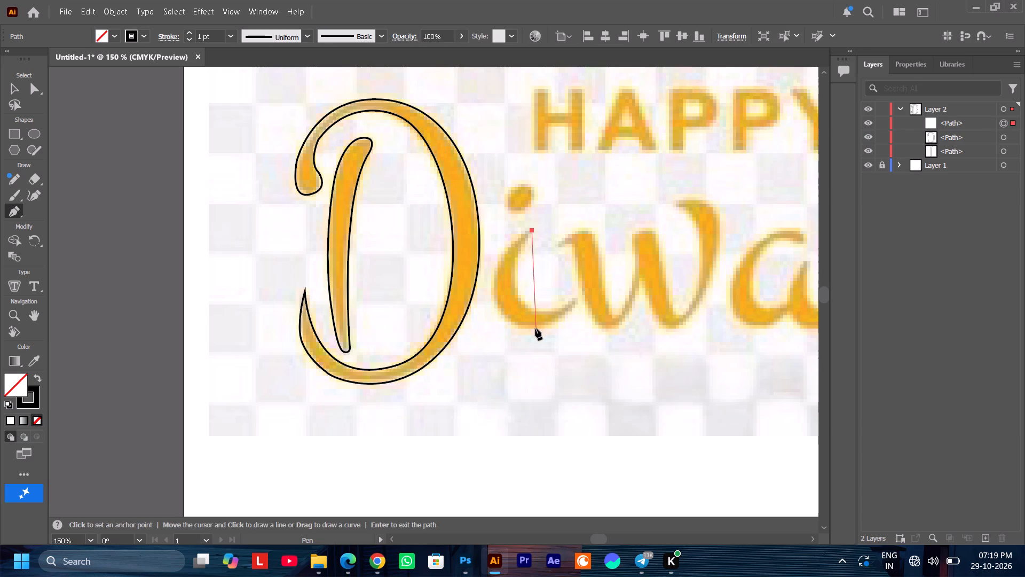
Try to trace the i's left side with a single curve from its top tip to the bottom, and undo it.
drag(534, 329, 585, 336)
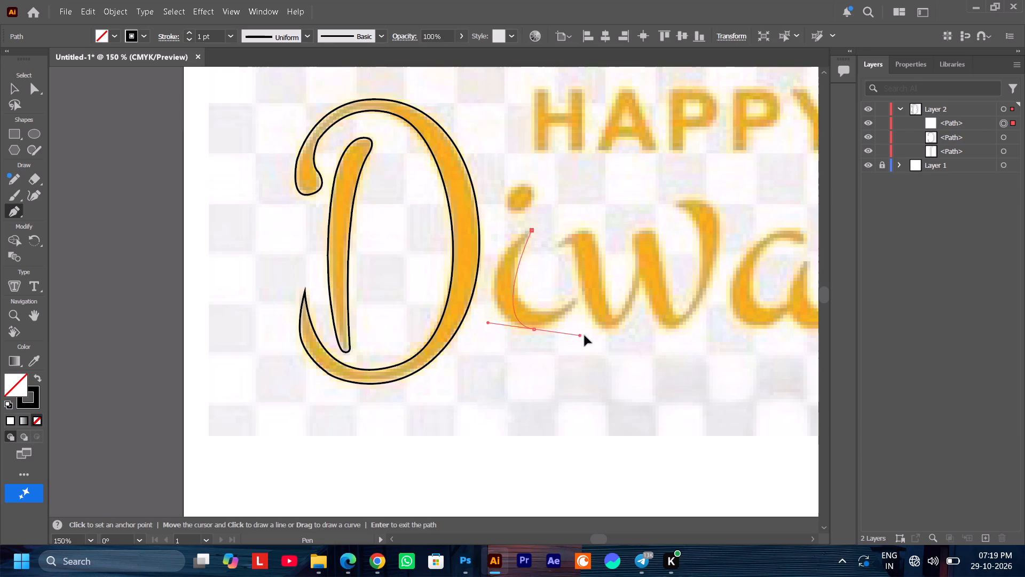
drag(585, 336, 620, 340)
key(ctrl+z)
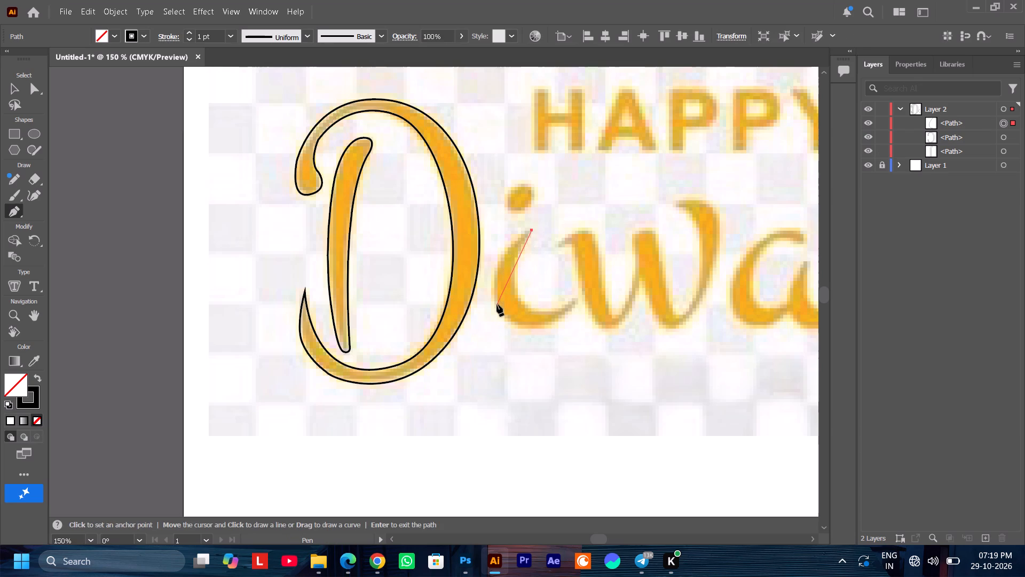
Trace the i's left outer edge down to a curved anchor point on its lower left side.
drag(497, 306, 514, 338)
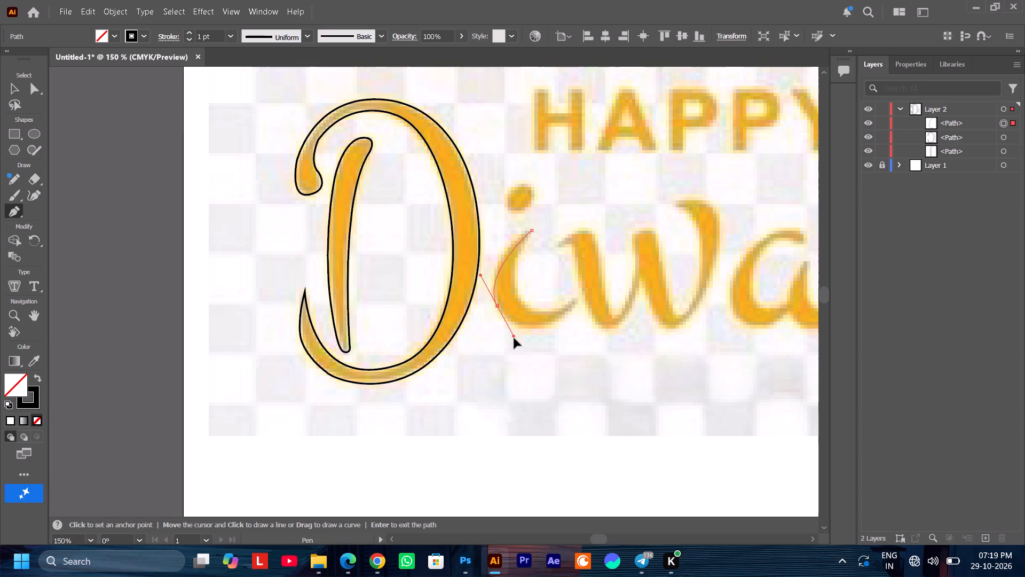
drag(514, 338, 517, 354)
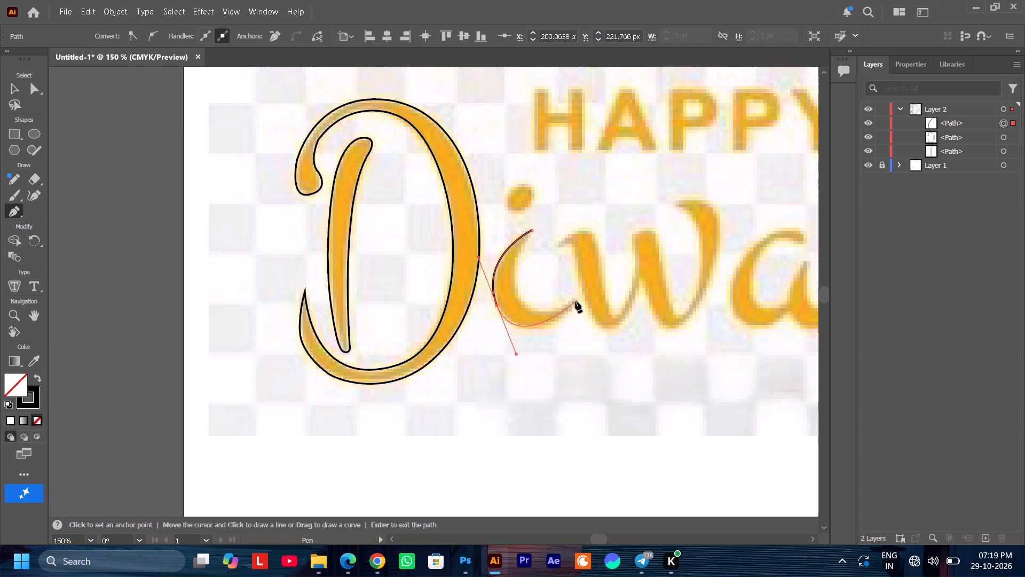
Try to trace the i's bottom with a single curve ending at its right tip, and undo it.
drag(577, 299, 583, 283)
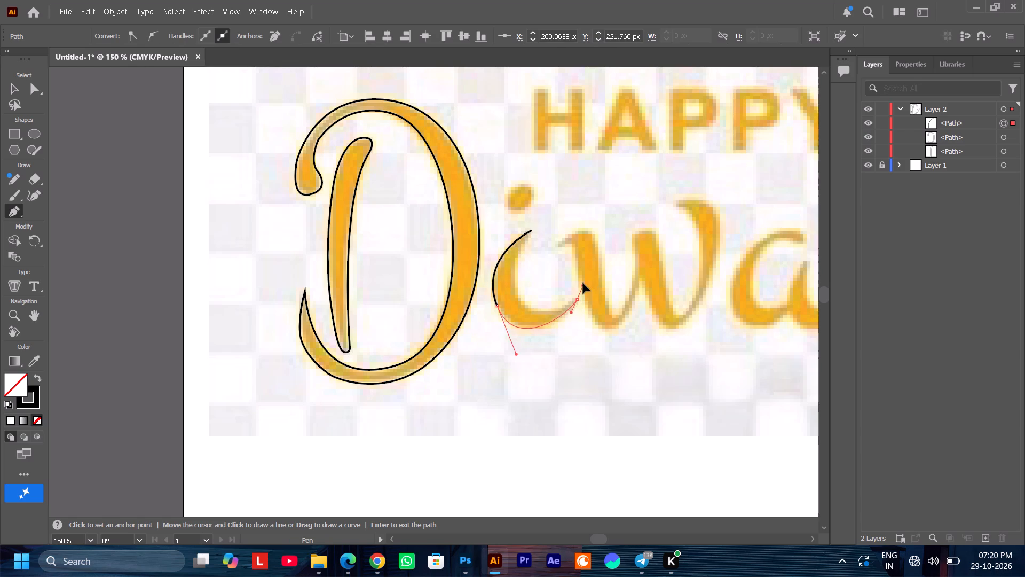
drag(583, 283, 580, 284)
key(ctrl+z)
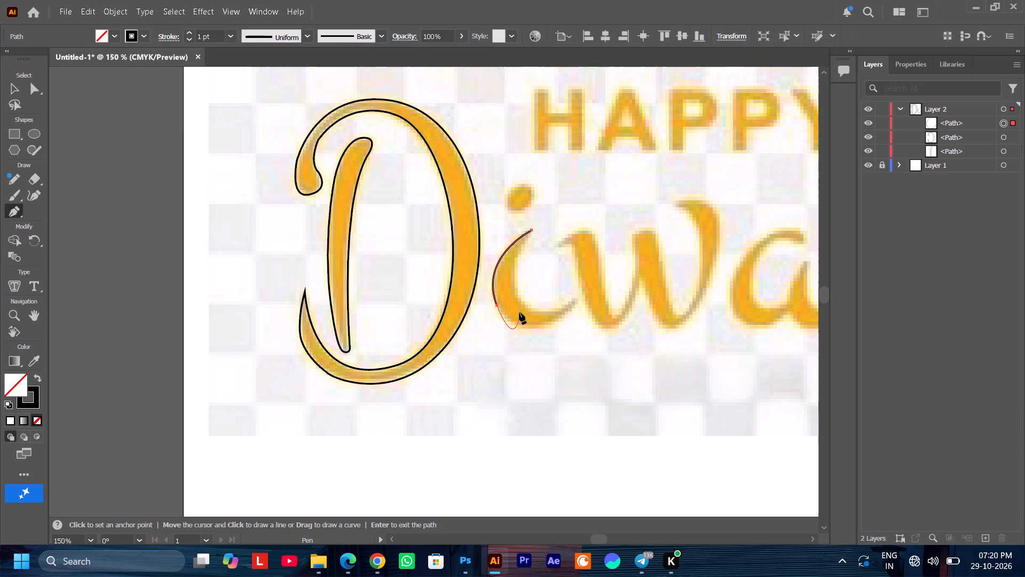
Retract the outgoing handle of the anchor on the i's lower left side.
click(498, 306)
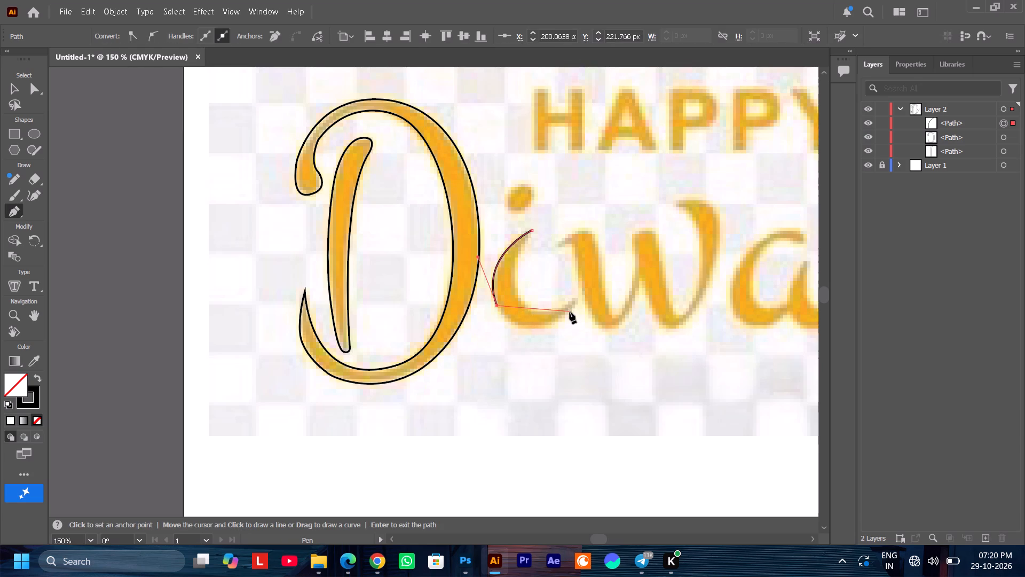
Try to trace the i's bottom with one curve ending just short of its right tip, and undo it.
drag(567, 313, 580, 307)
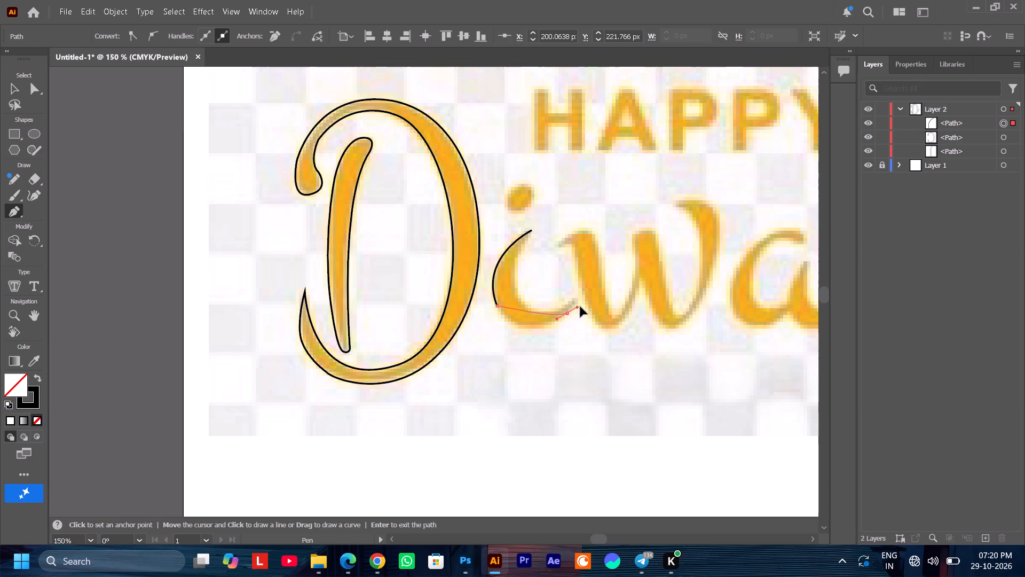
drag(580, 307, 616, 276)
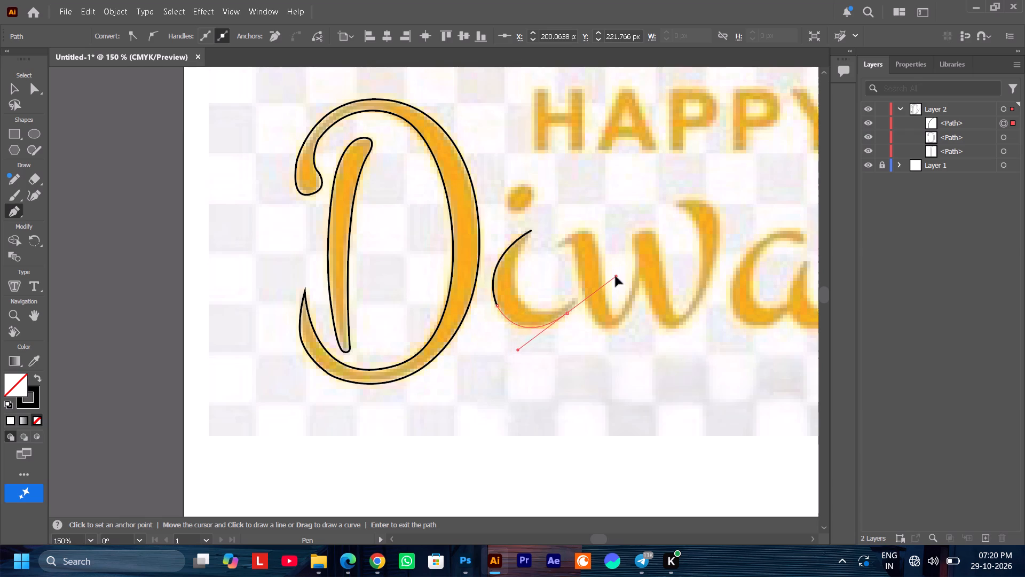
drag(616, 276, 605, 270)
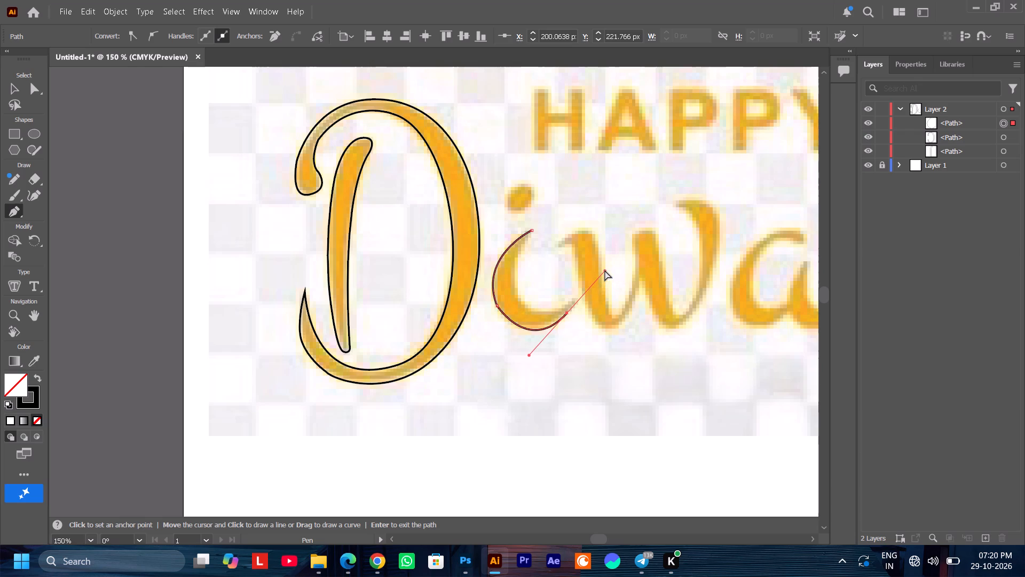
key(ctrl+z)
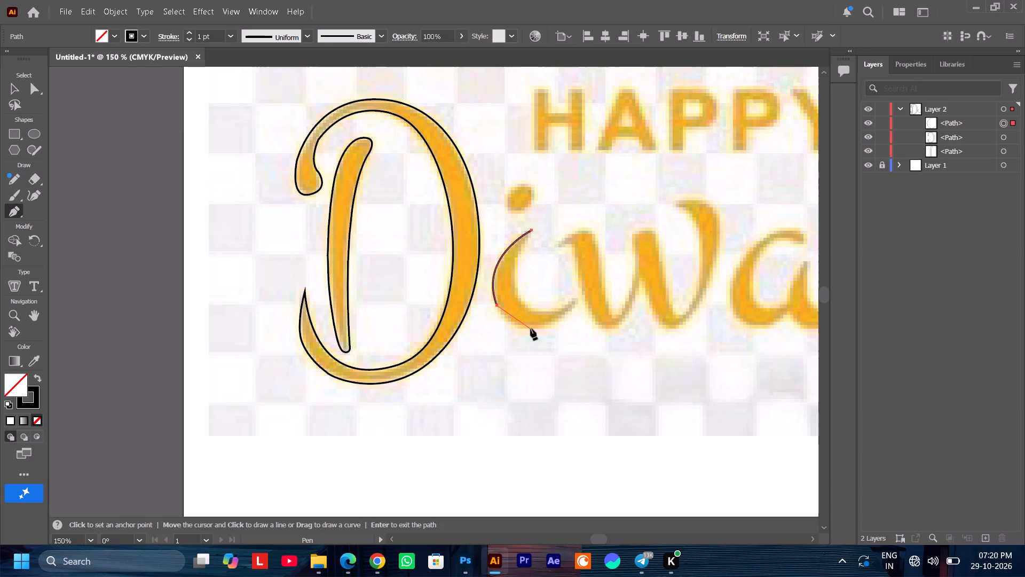
Trace the i's bottom edge with a curved anchor point at its lowest part and end it at the right tail's tip.
drag(532, 329, 559, 328)
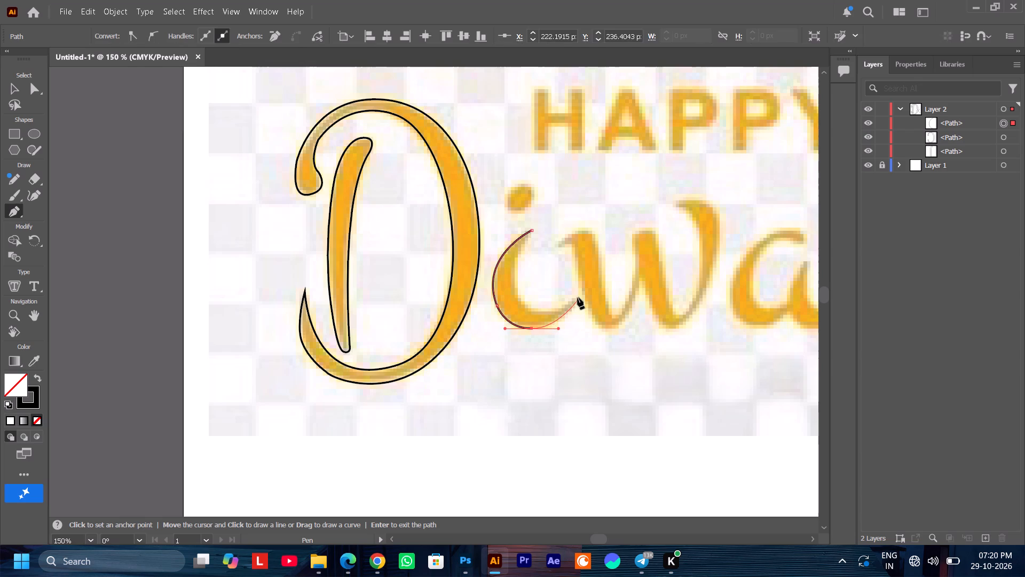
click(578, 298)
Trace the i's inner edge back from the tail tip to a curved anchor point on the stem, and retract that anchor's outgoing handle.
drag(515, 278, 512, 227)
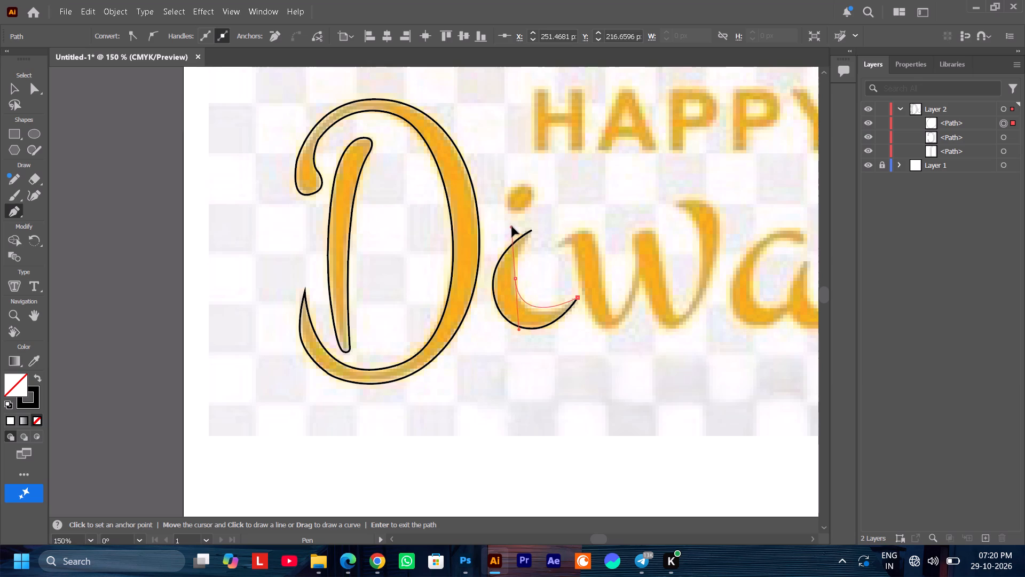
drag(512, 227, 511, 219)
drag(511, 219, 512, 222)
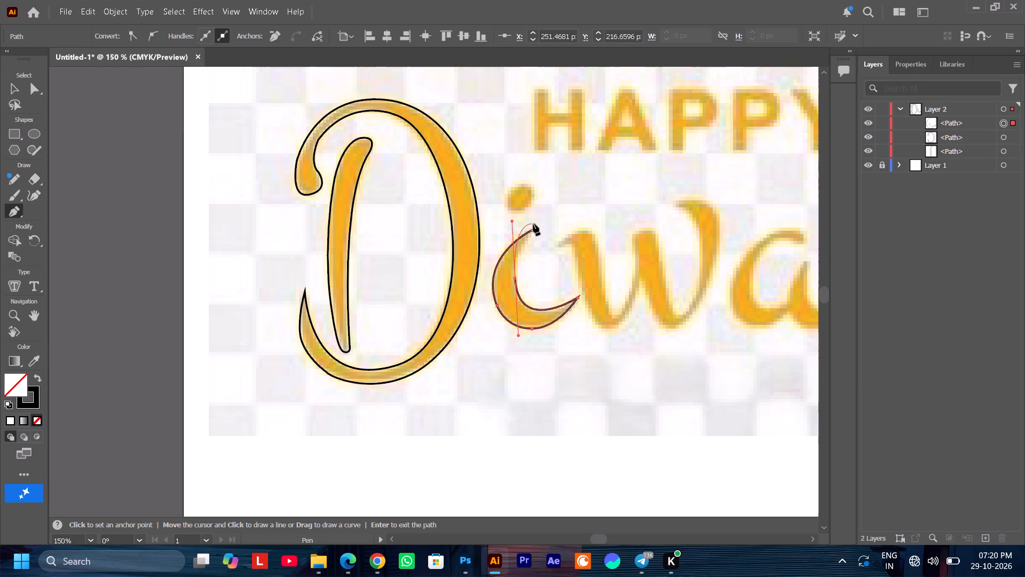
click(516, 279)
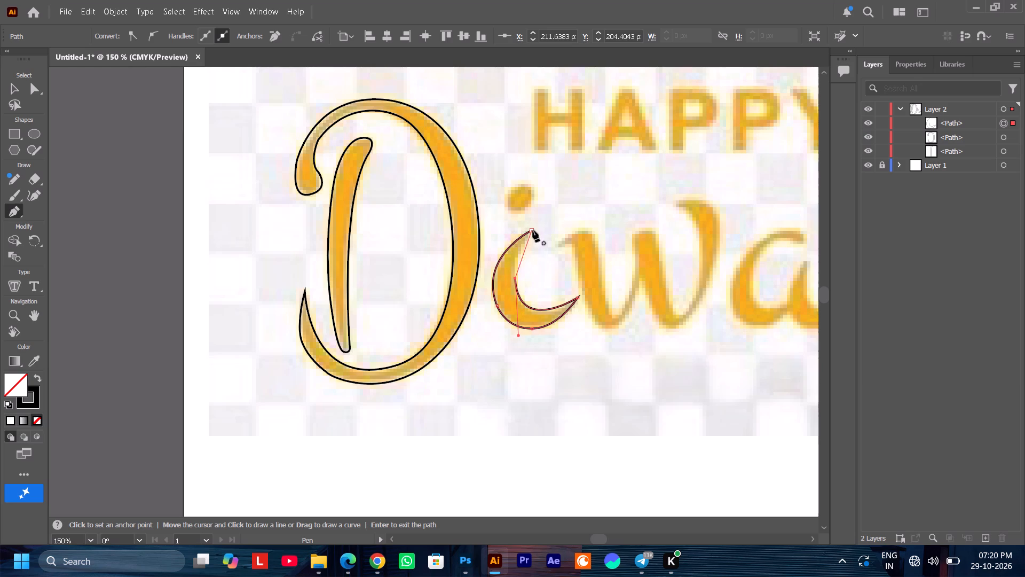
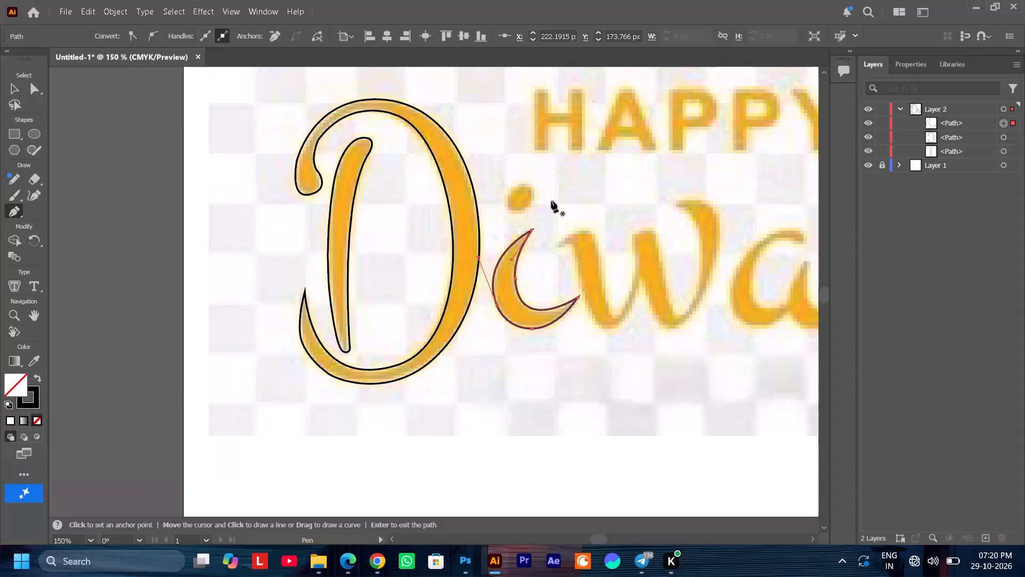
Start the w's outline at its upper left tip and curve over the top of the first stem.
scroll(556, 201, down, 3)
ctrl+scroll(559, 194, down, 8)
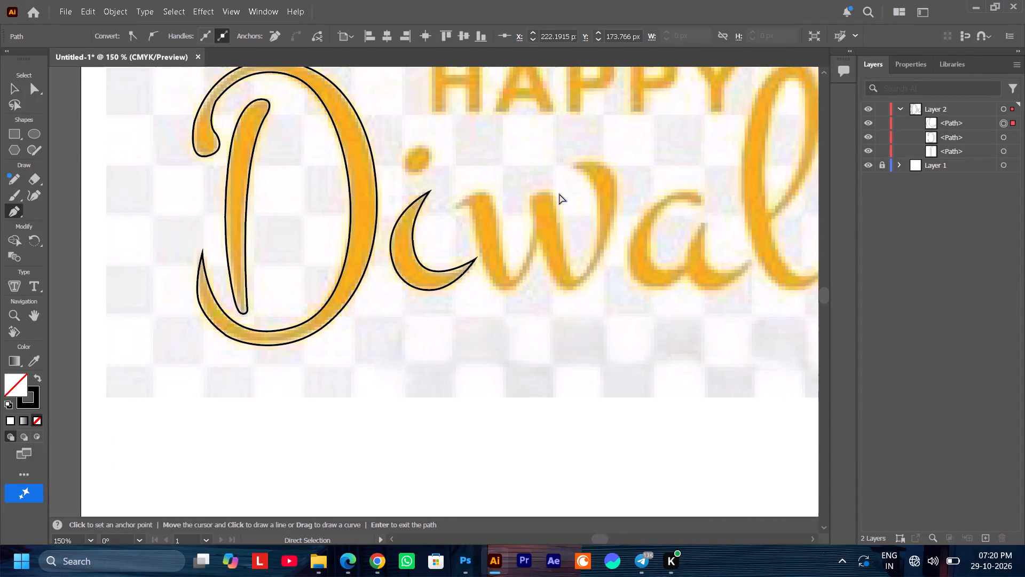
ctrl+scroll(559, 194, down, 5)
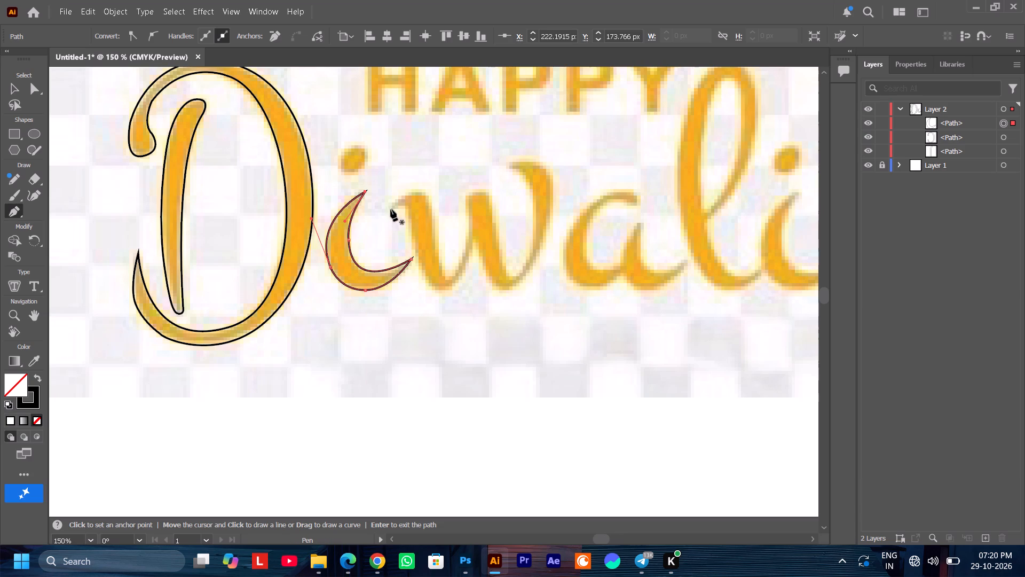
click(390, 208)
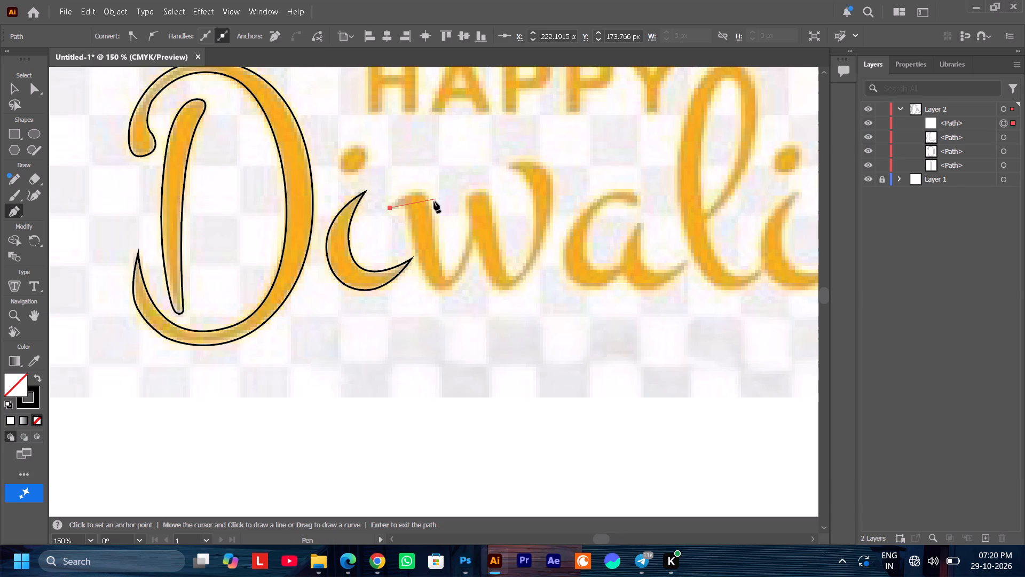
drag(431, 202, 441, 228)
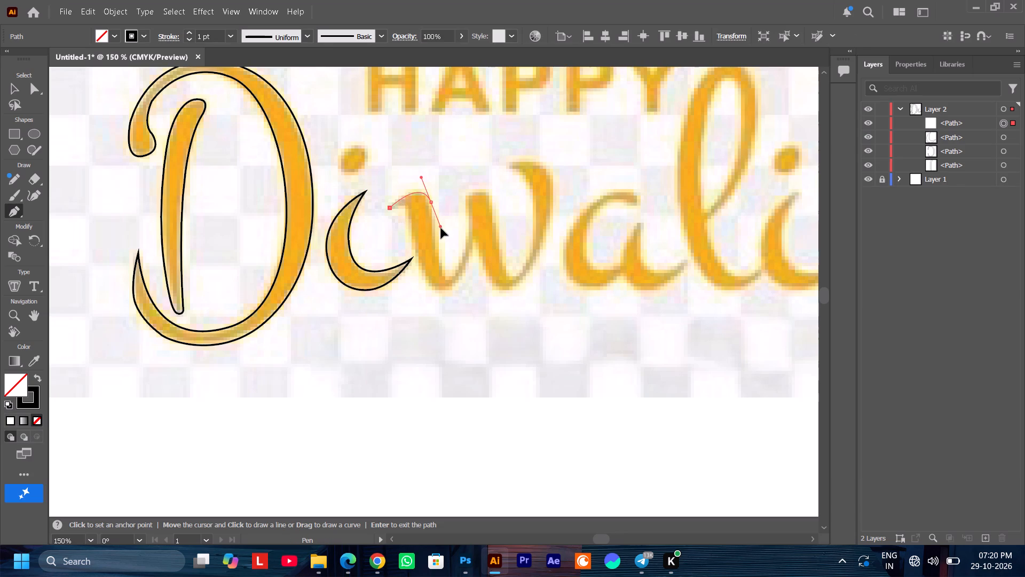
drag(441, 228, 438, 233)
drag(438, 233, 437, 231)
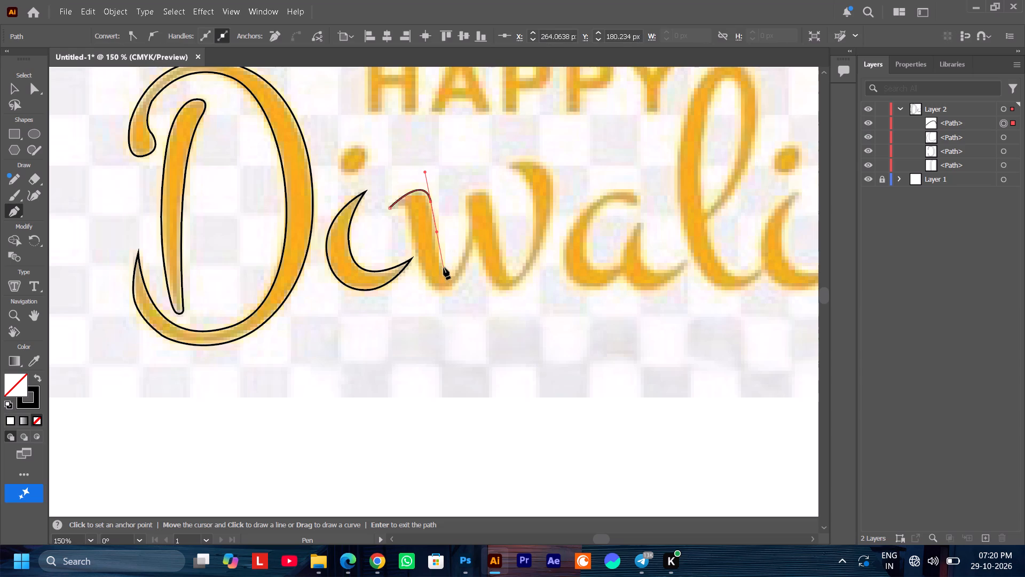
Trace the w's first inner valley up to the second stem's top left corner, and retract that anchor's outgoing handle.
drag(443, 269, 448, 278)
drag(448, 278, 446, 278)
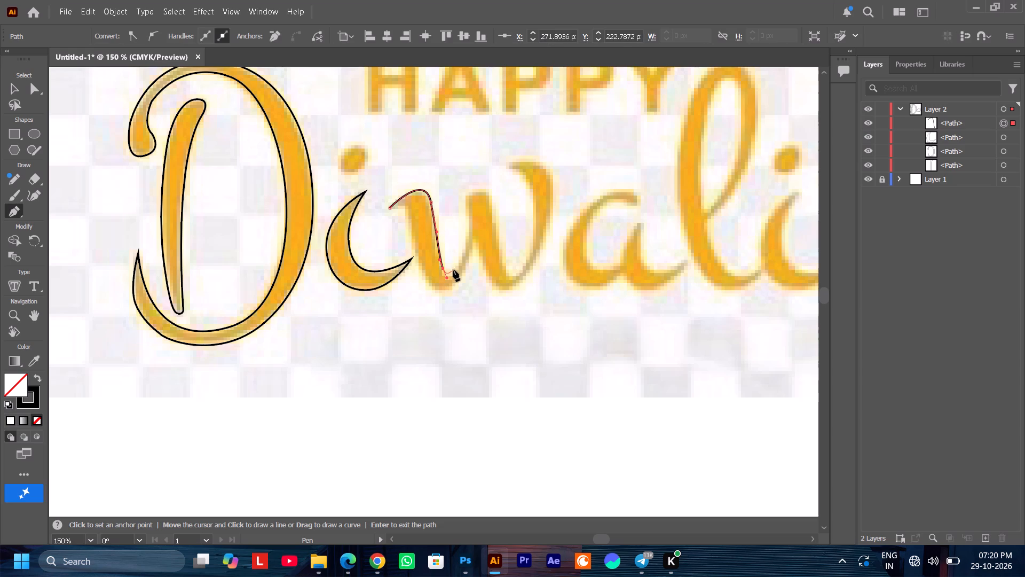
drag(457, 266, 458, 266)
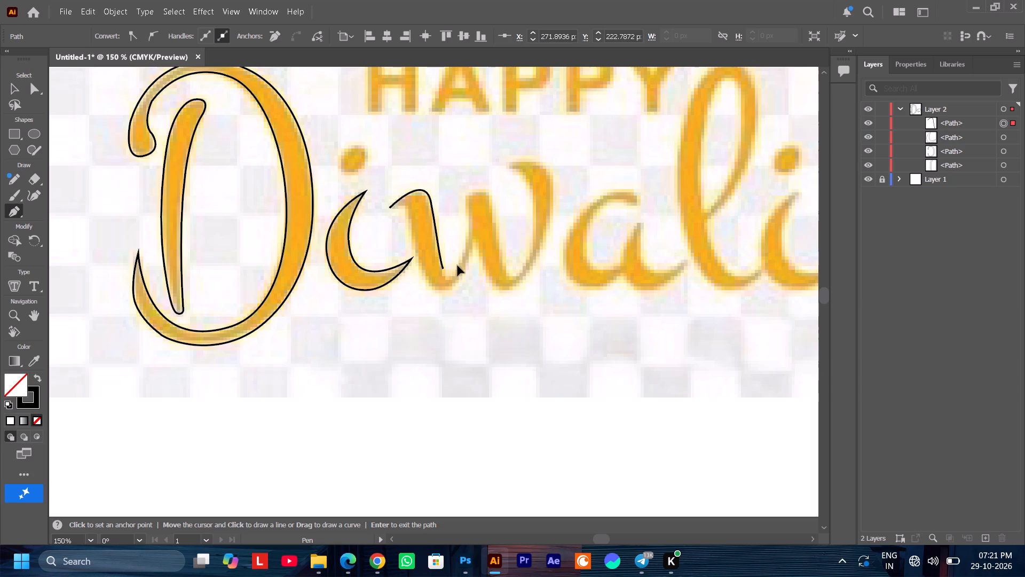
drag(458, 266, 463, 252)
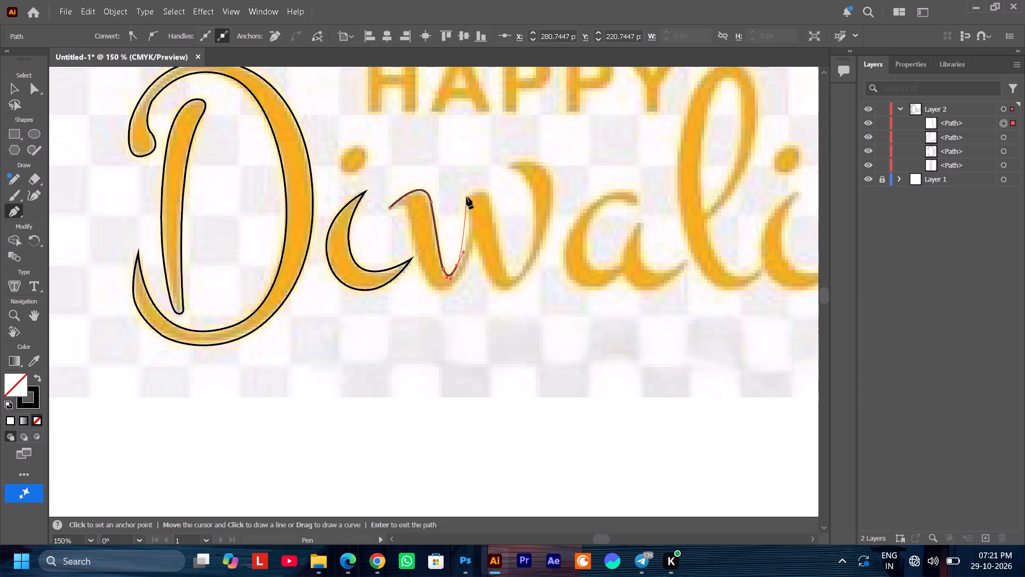
drag(467, 197, 466, 163)
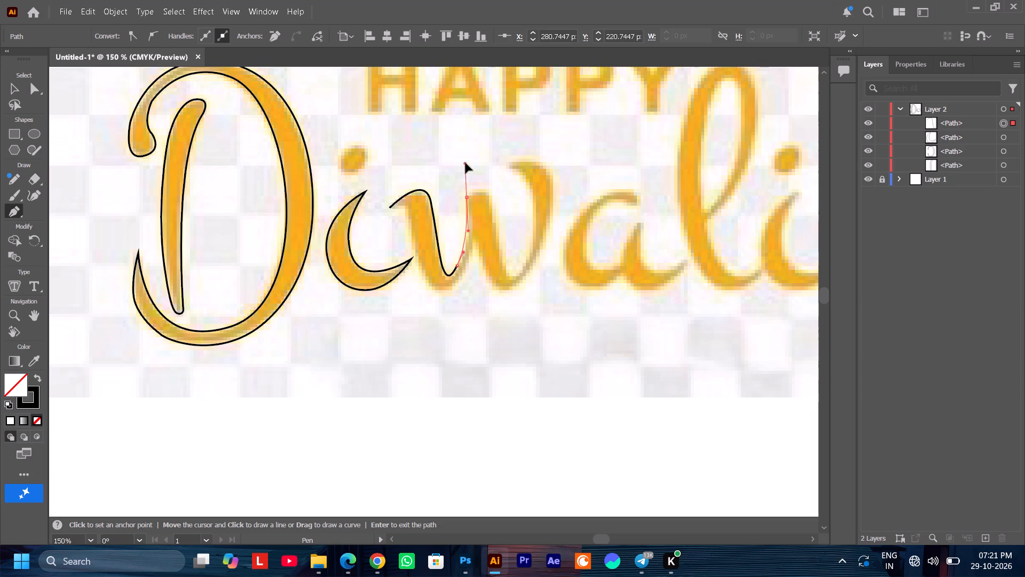
drag(466, 163, 465, 160)
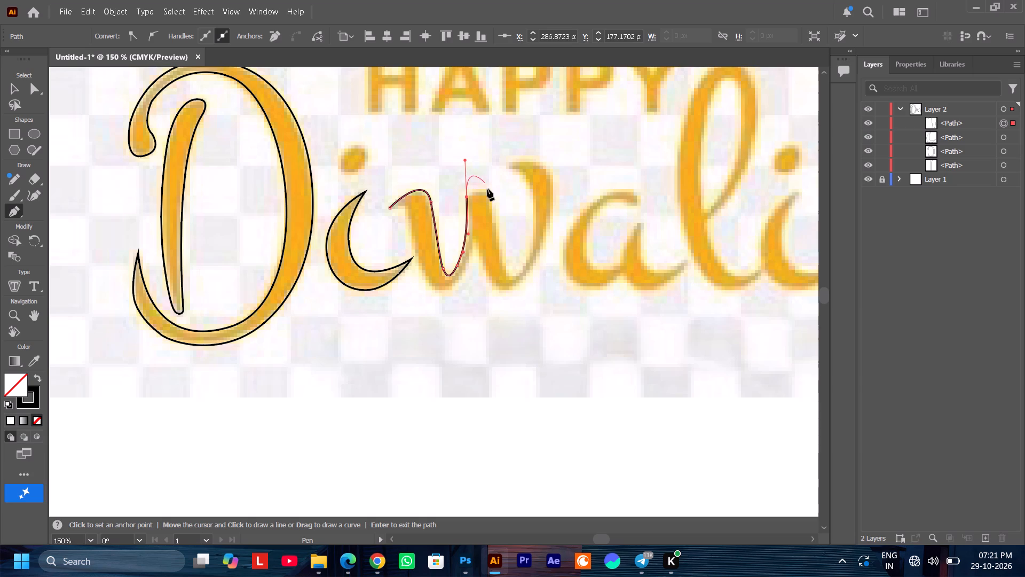
click(467, 196)
Trace over the top of the w's second stem, down its right edge and around the second inner valley's bottom.
drag(492, 202, 494, 228)
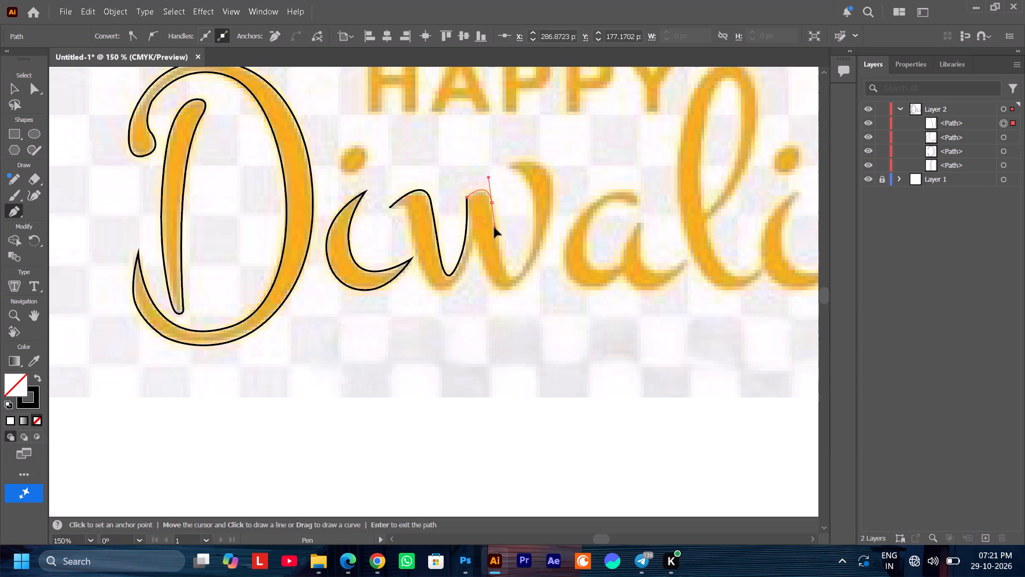
drag(494, 228, 496, 224)
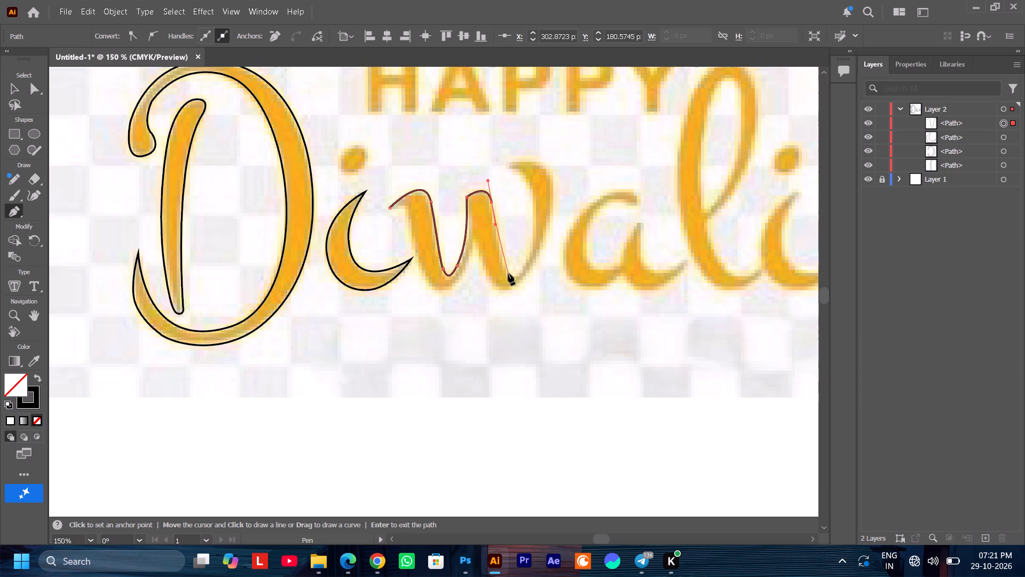
drag(507, 273, 513, 284)
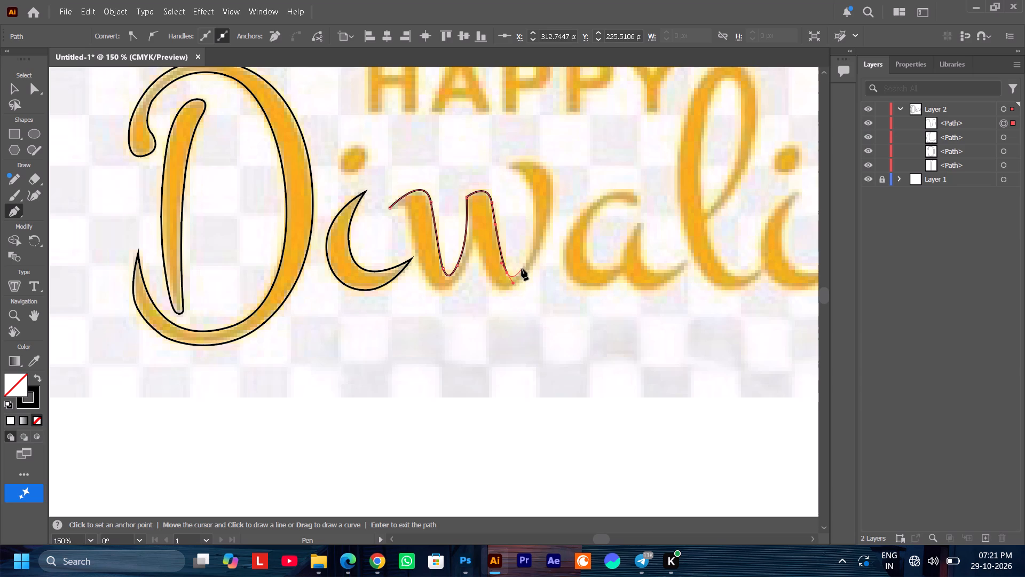
click(522, 269)
Curve up the inner edge of the w's right arm to its upper tip, and retract that anchor's outgoing handle.
drag(510, 168, 469, 153)
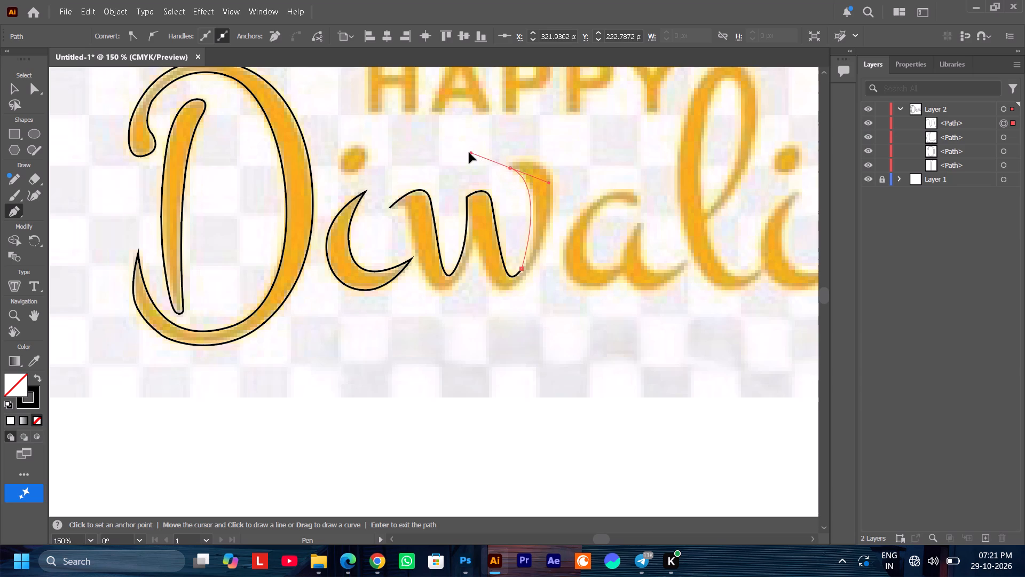
drag(469, 153, 464, 153)
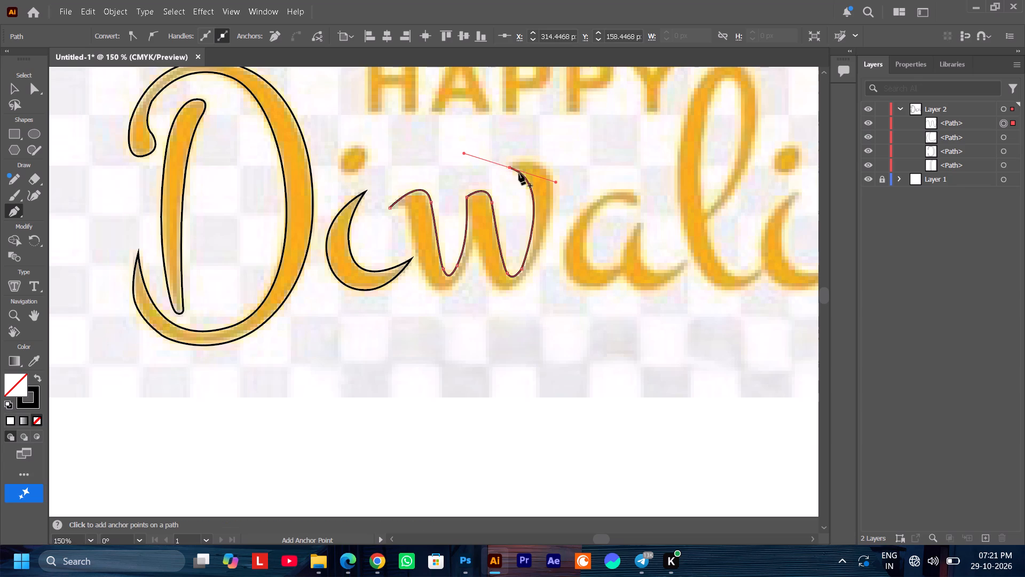
click(510, 167)
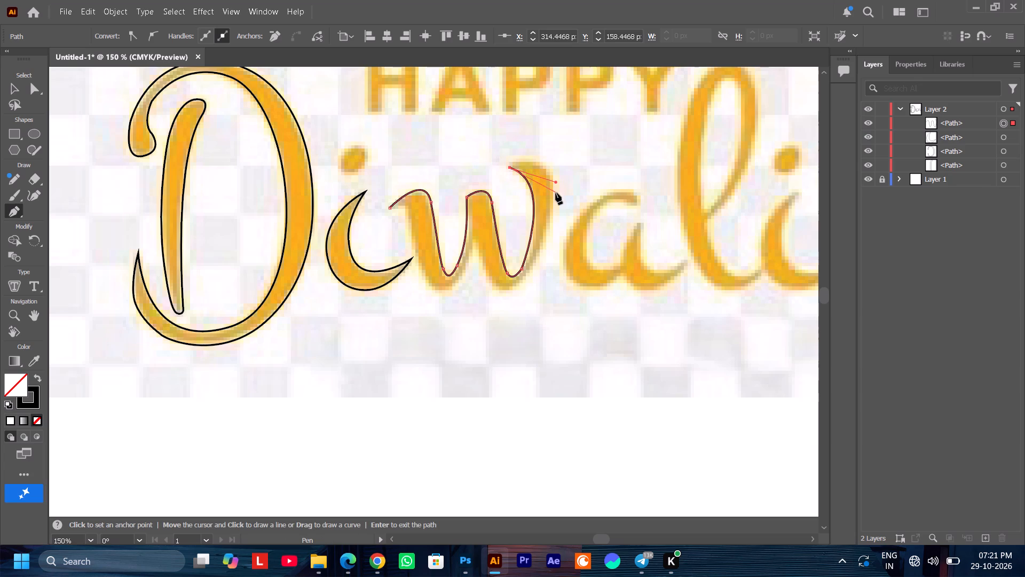
Trace the outer edge of the w's right arm, around the second bowl's bottom and up to the junction between the bowls.
drag(554, 185, 555, 224)
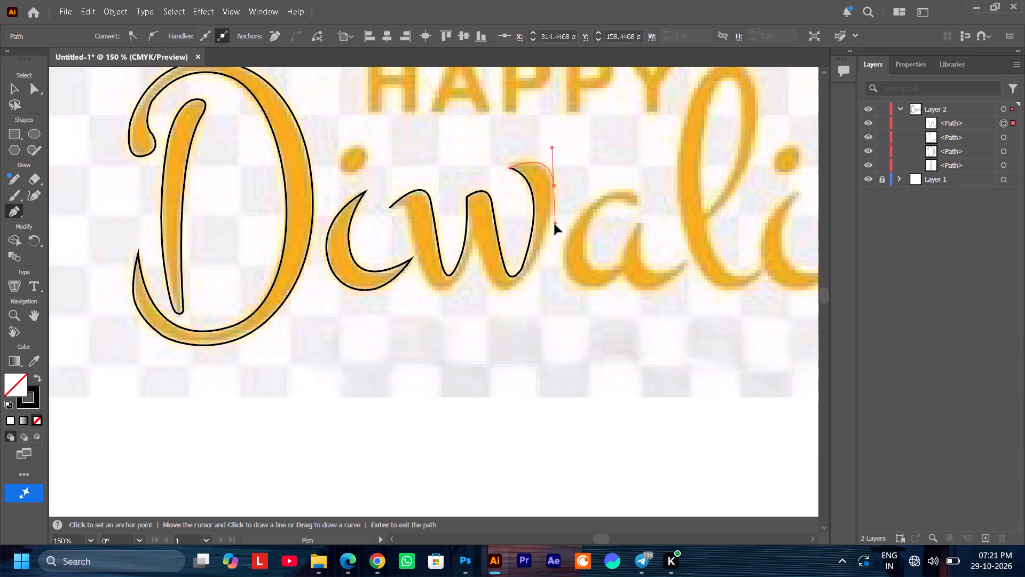
drag(555, 224, 558, 226)
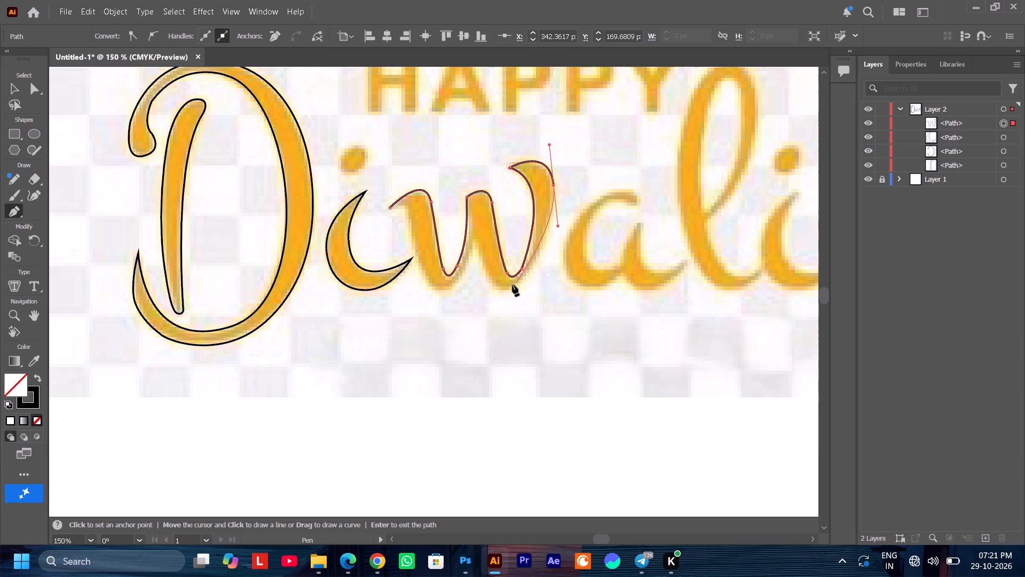
drag(517, 287, 517, 287)
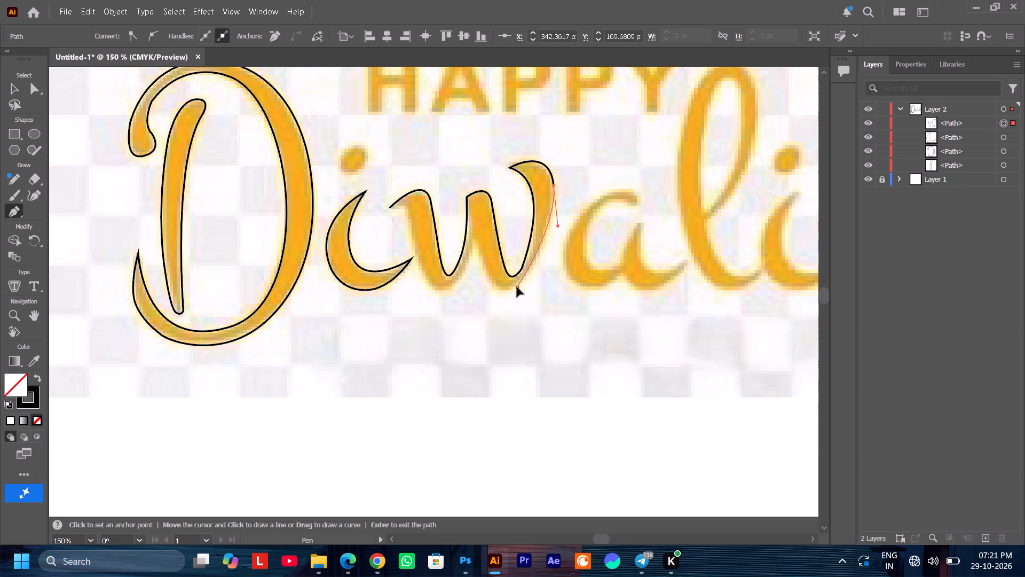
drag(517, 287, 496, 308)
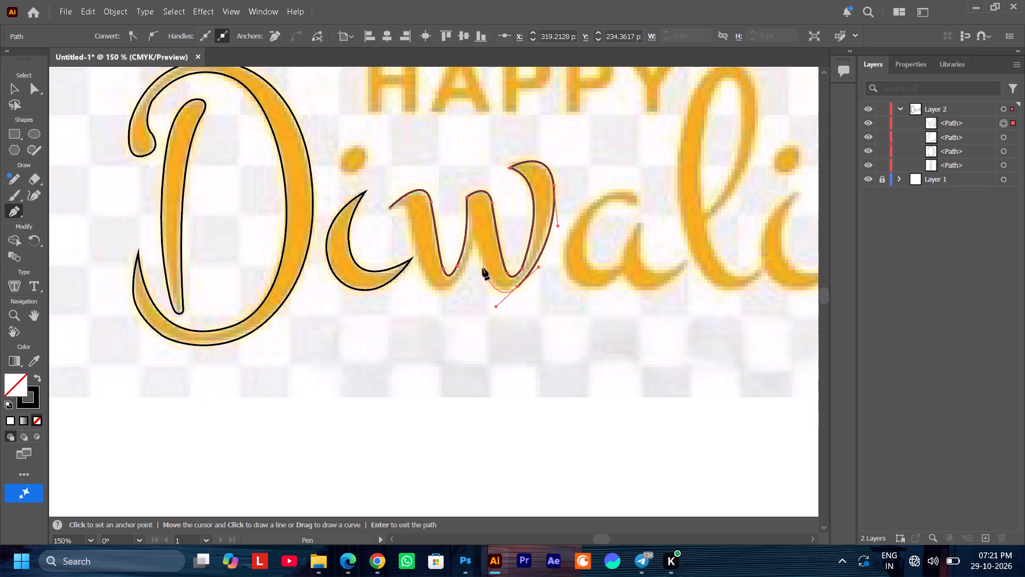
click(483, 268)
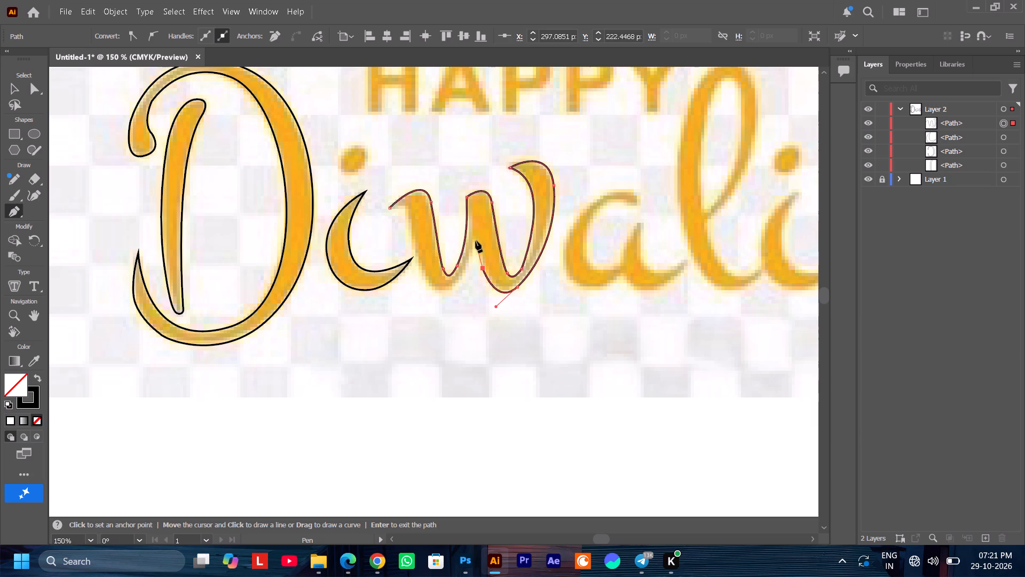
click(475, 240)
Curve around the bottom of the w's first bowl to its lower left side, and retract that anchor's outgoing handle.
drag(427, 283, 409, 253)
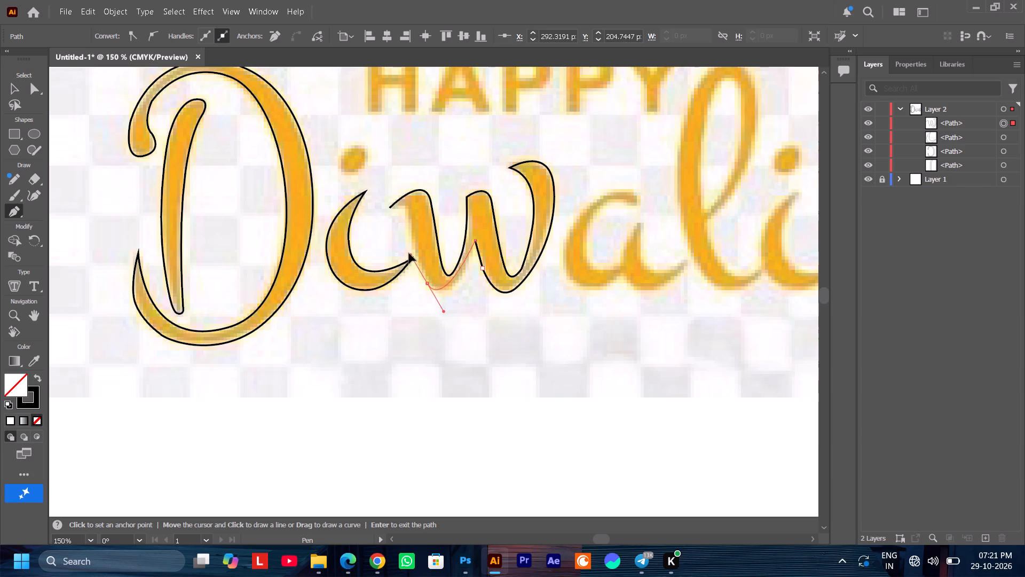
drag(409, 253, 392, 251)
drag(392, 251, 395, 251)
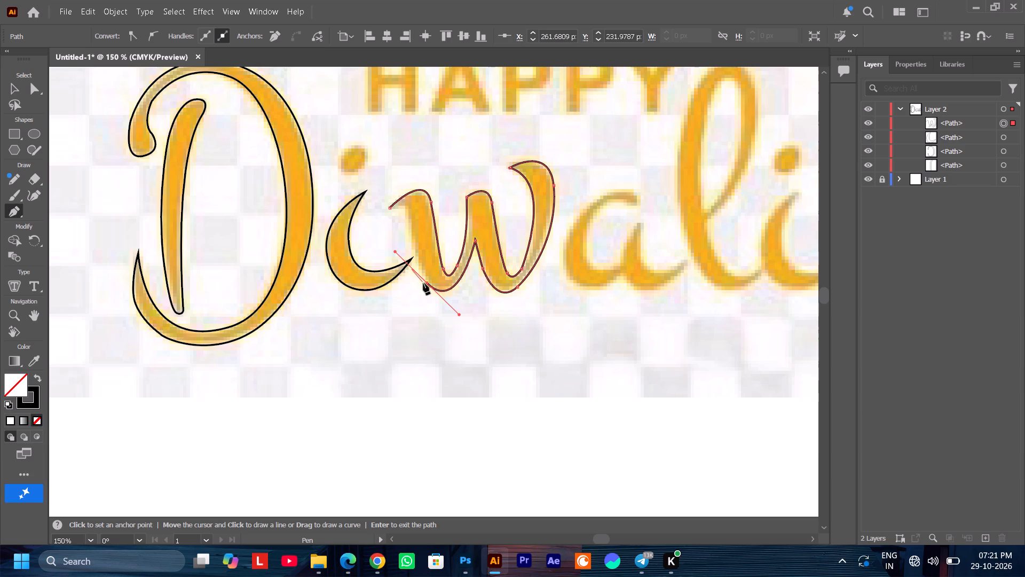
click(427, 283)
Trace up the first stem's left edge, retract the upper anchor's outgoing handle, and close the w's outline at its starting tip.
drag(407, 207, 408, 198)
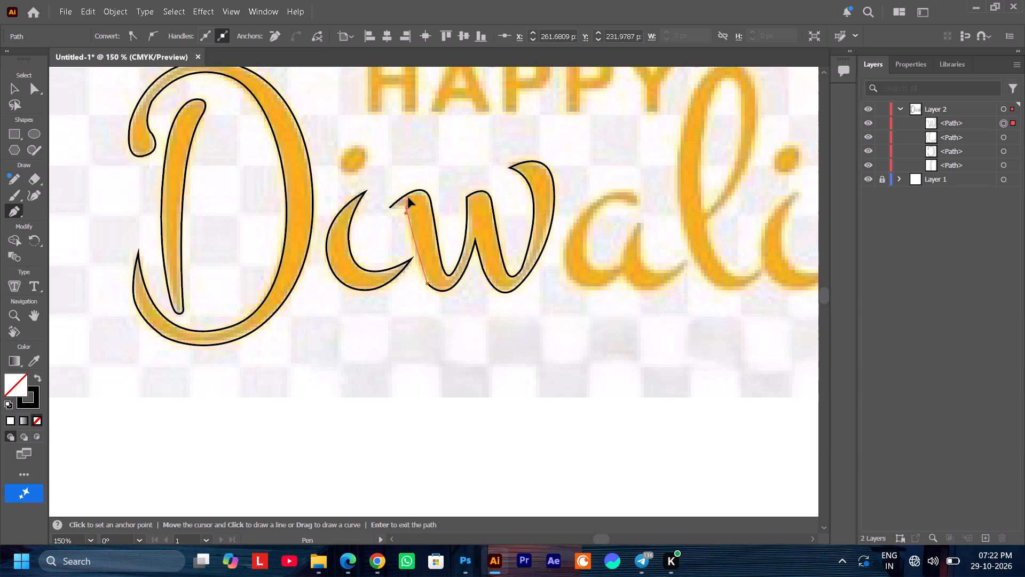
drag(408, 198, 398, 139)
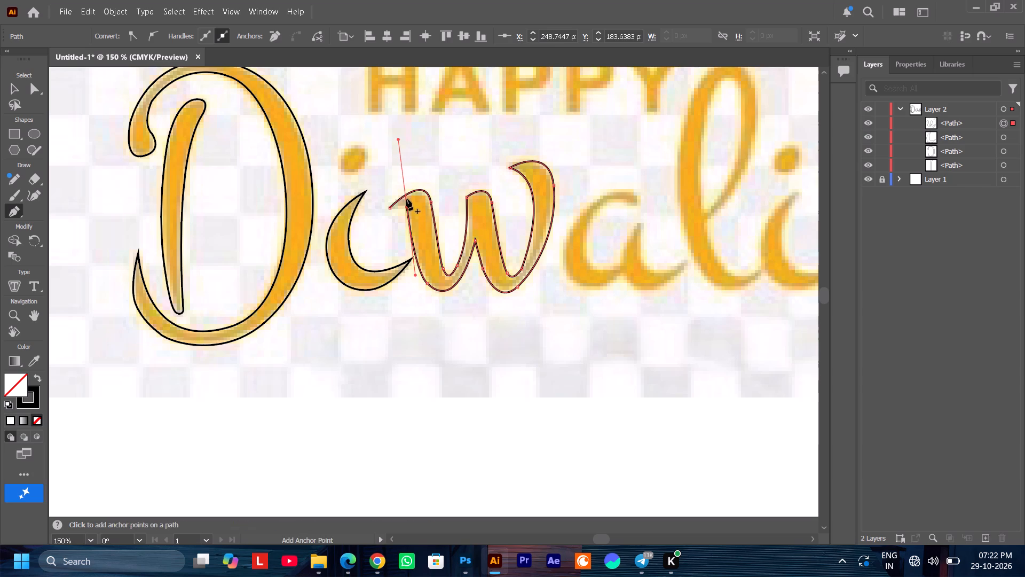
click(407, 208)
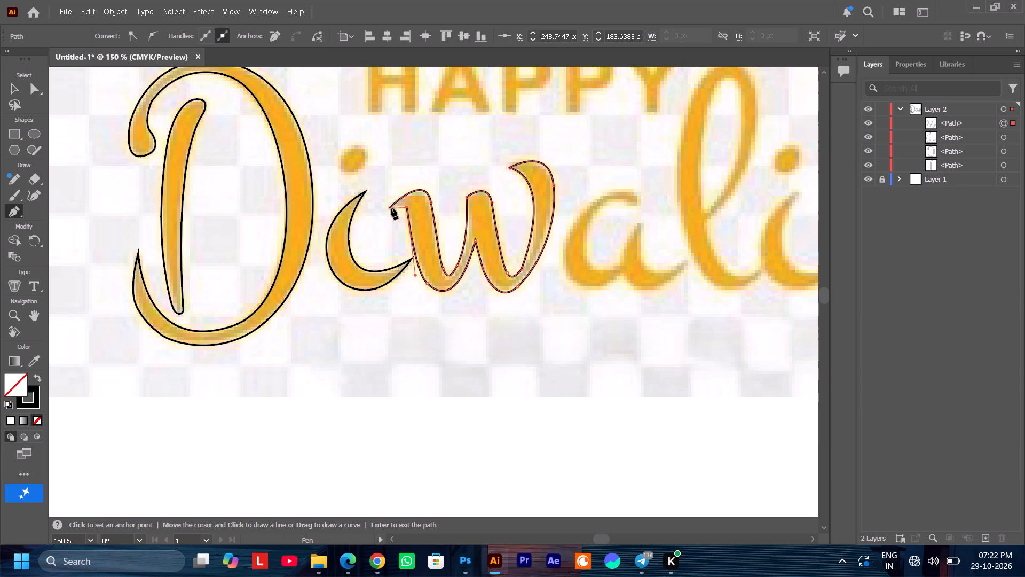
drag(391, 208, 374, 215)
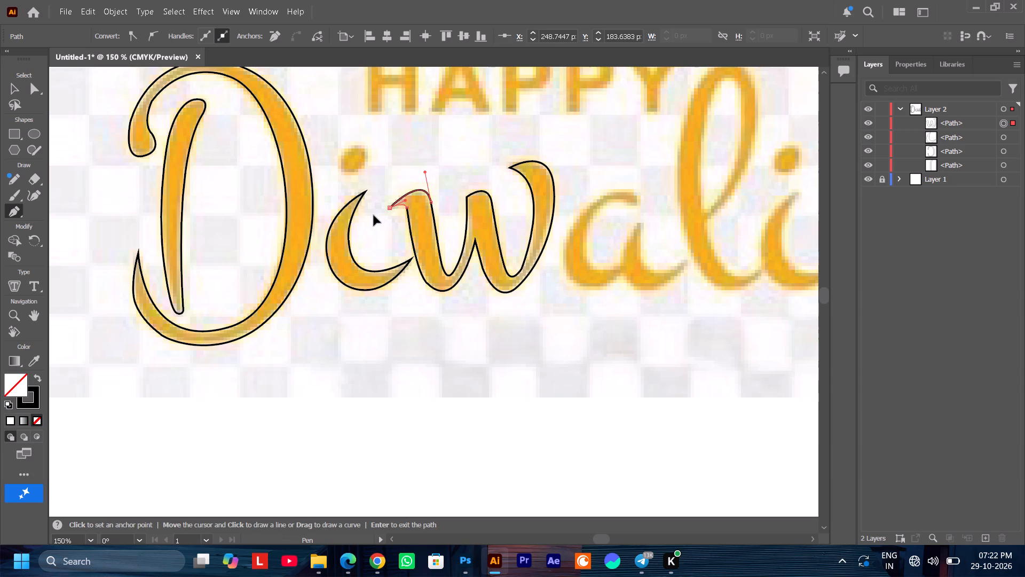
drag(374, 215, 372, 216)
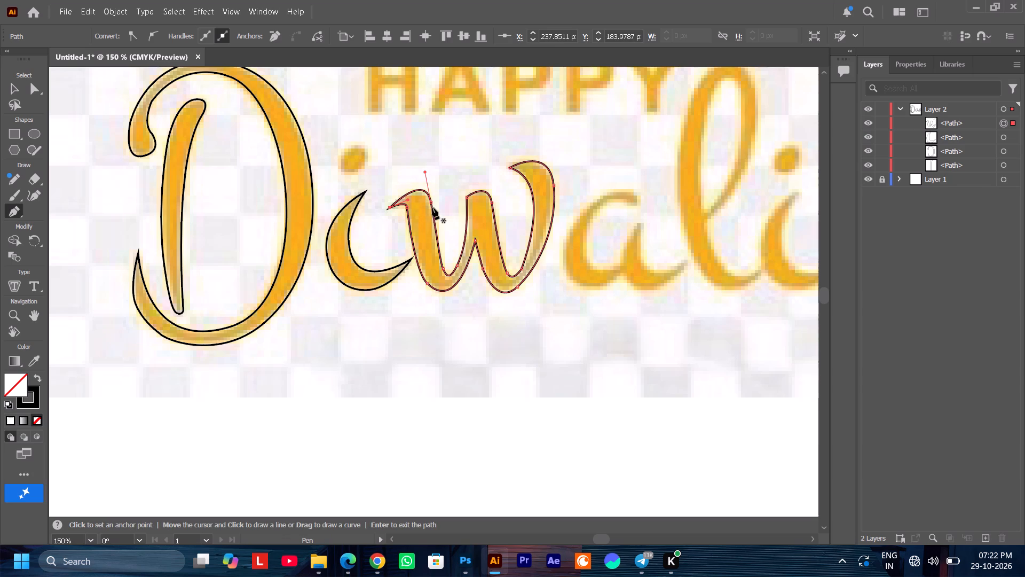
Start the a's outline at its upper opening, curve down the bowl's inner edge, retract the outgoing handle, and add a corner anchor at the stem.
ctrl+scroll(609, 196, down, 11)
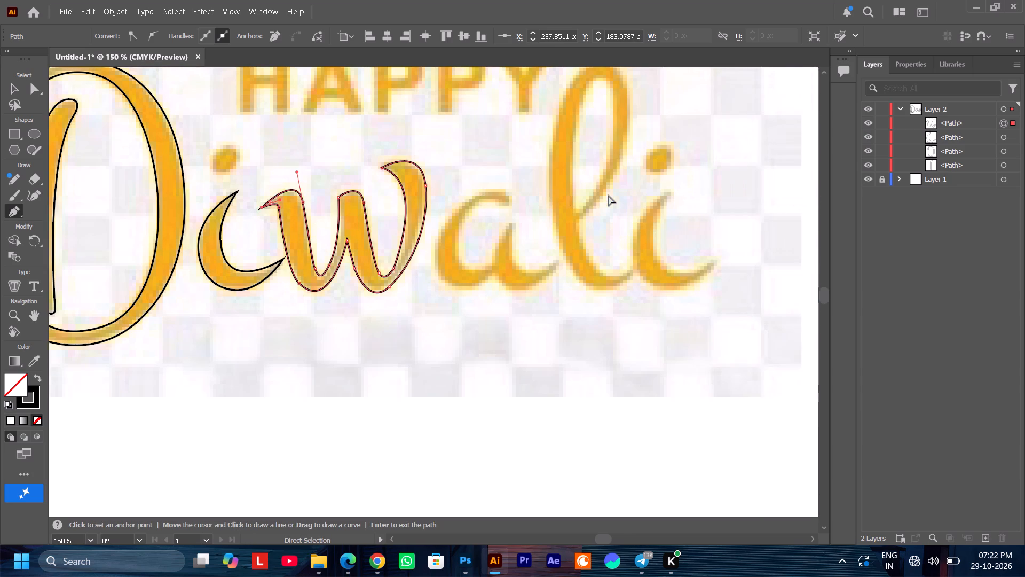
ctrl+scroll(609, 196, down, 3)
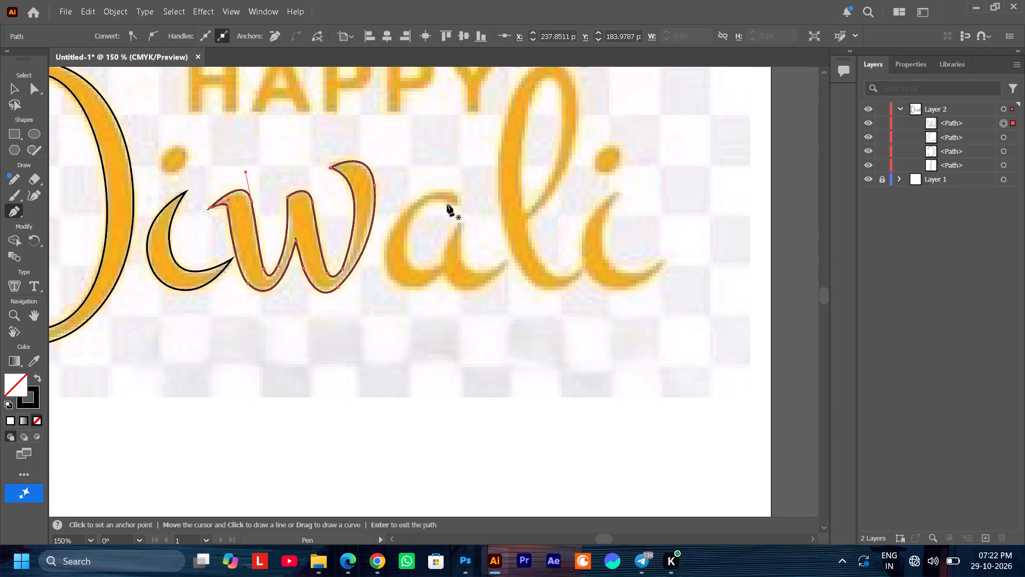
click(446, 202)
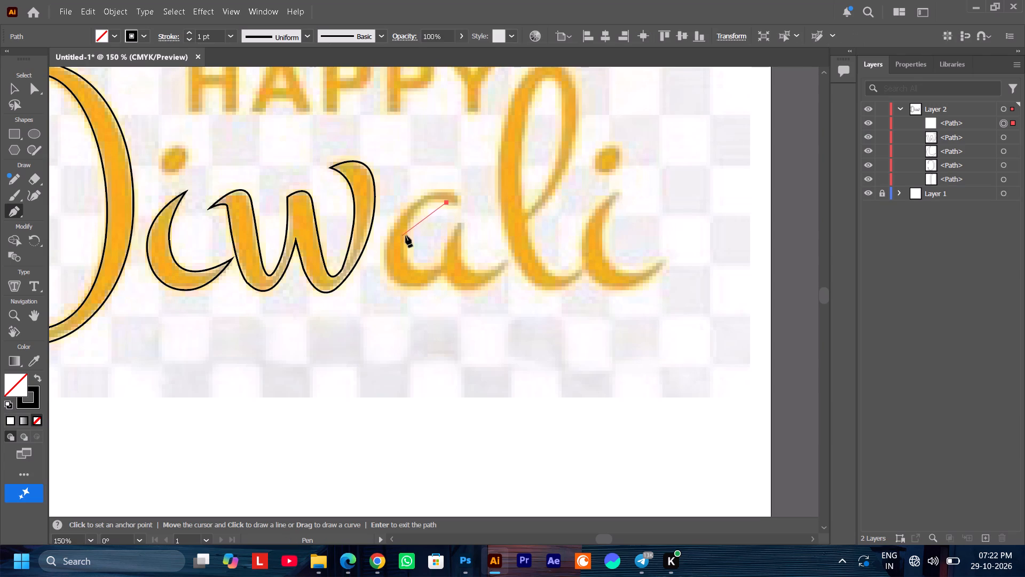
drag(410, 228, 397, 259)
drag(397, 259, 397, 266)
drag(436, 264, 452, 251)
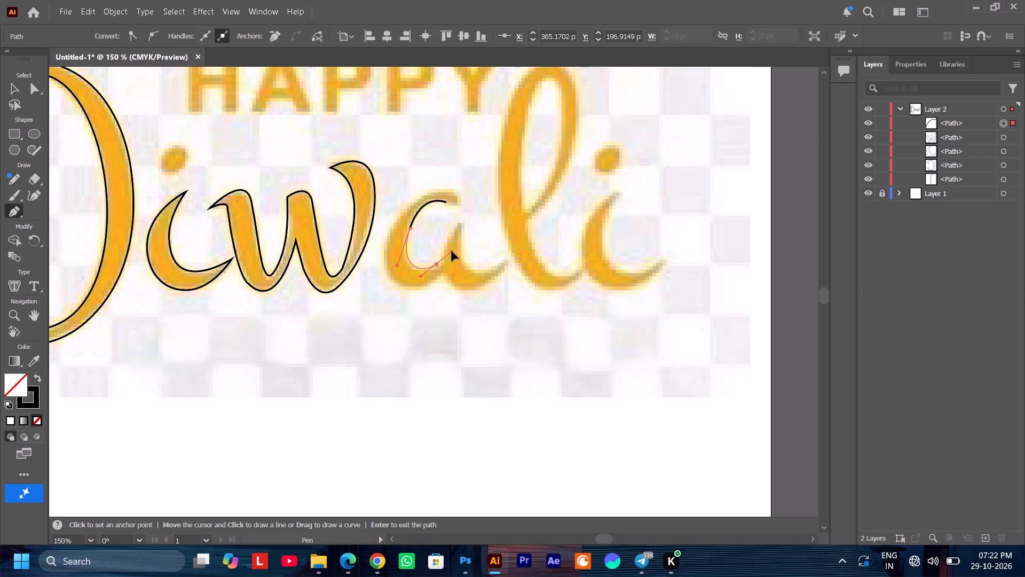
drag(452, 251, 458, 251)
drag(458, 251, 456, 250)
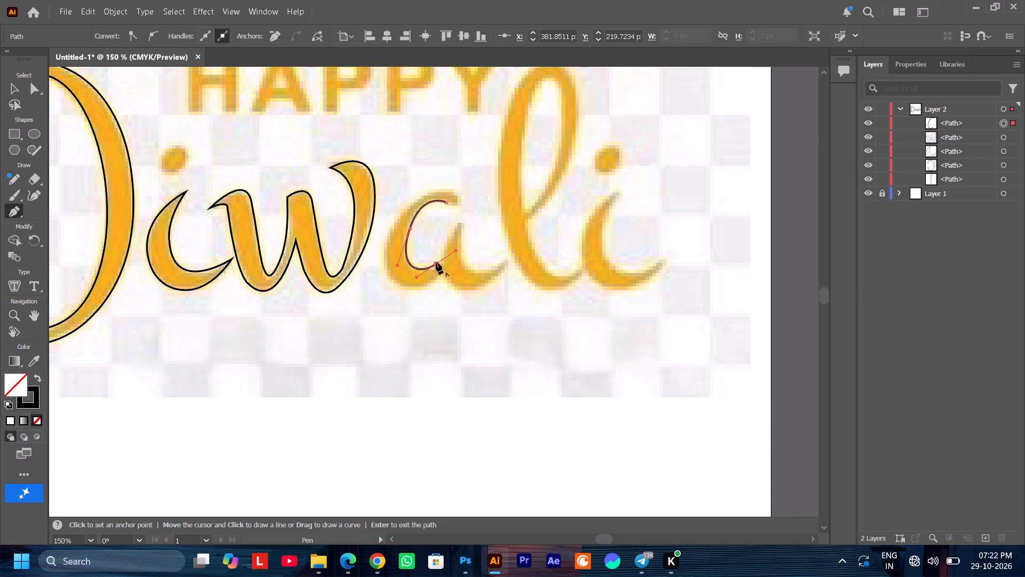
alt+scroll(445, 267, up, 6)
alt+scroll(445, 267, down, 2)
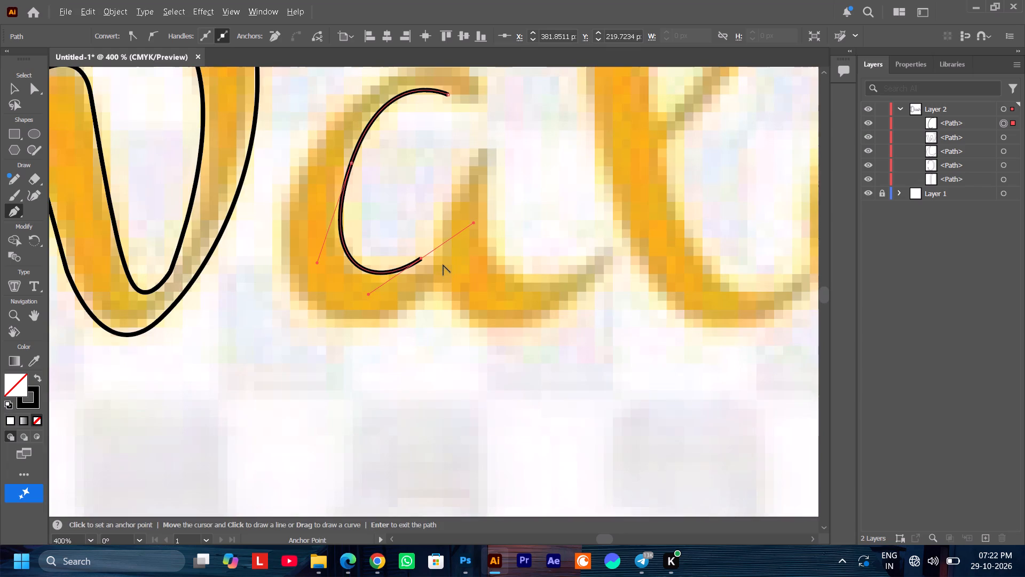
click(421, 258)
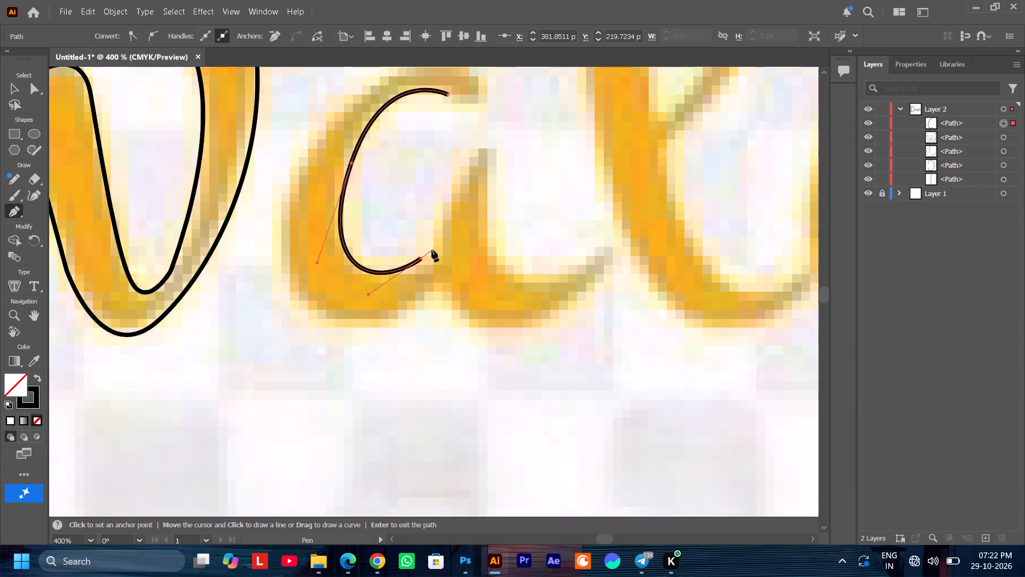
click(432, 250)
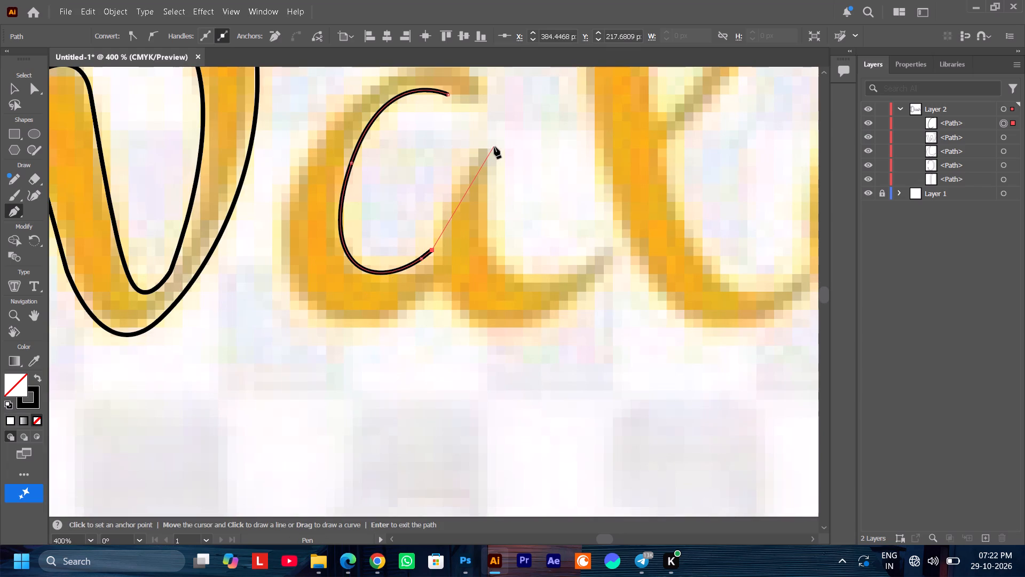
Trace the a's stem up to its tip and down its right edge to the tail's tip, retracting the outgoing handle at both tips.
drag(495, 148, 536, 152)
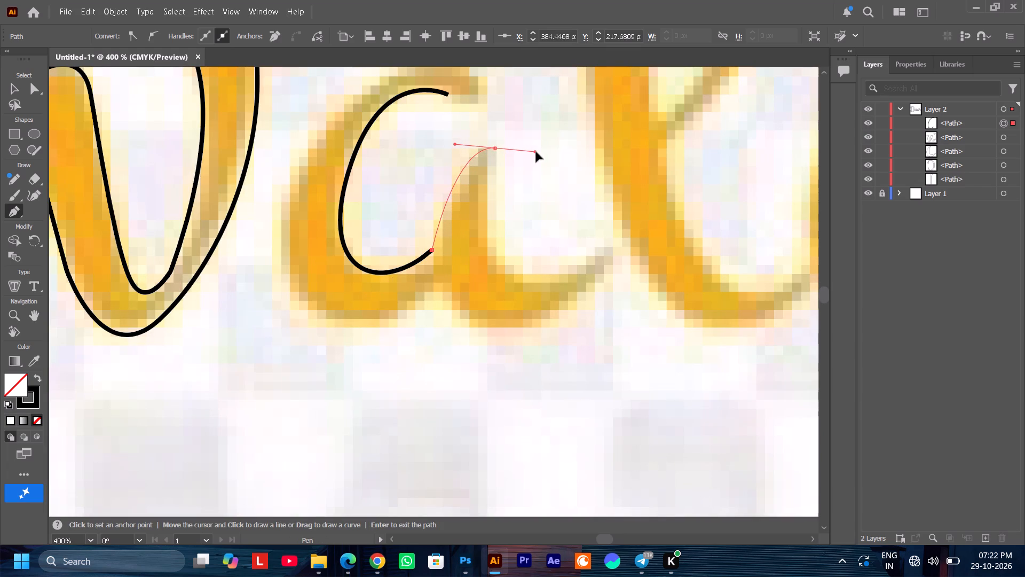
drag(536, 152, 543, 161)
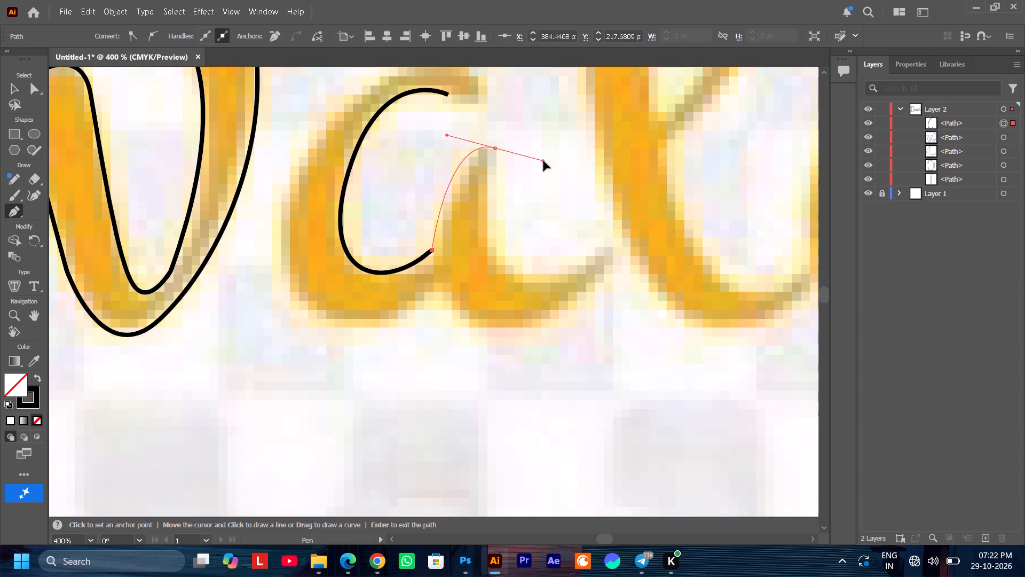
drag(543, 161, 536, 159)
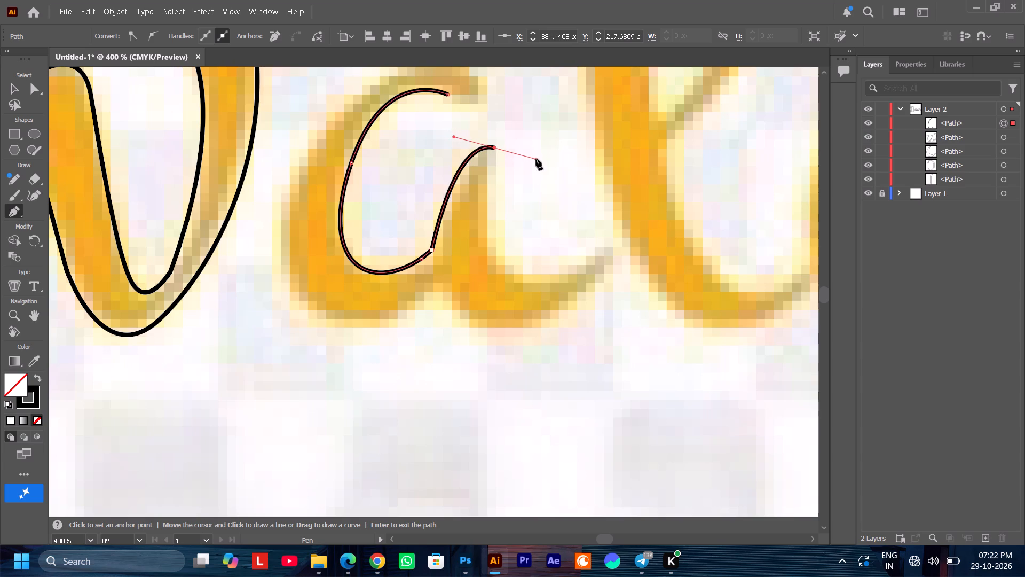
click(496, 149)
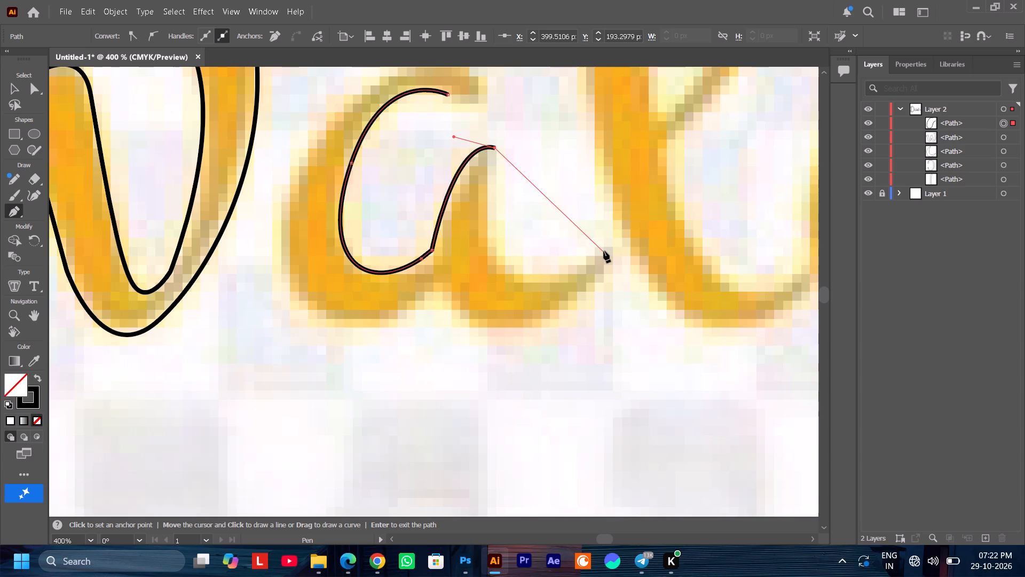
drag(609, 248, 729, 150)
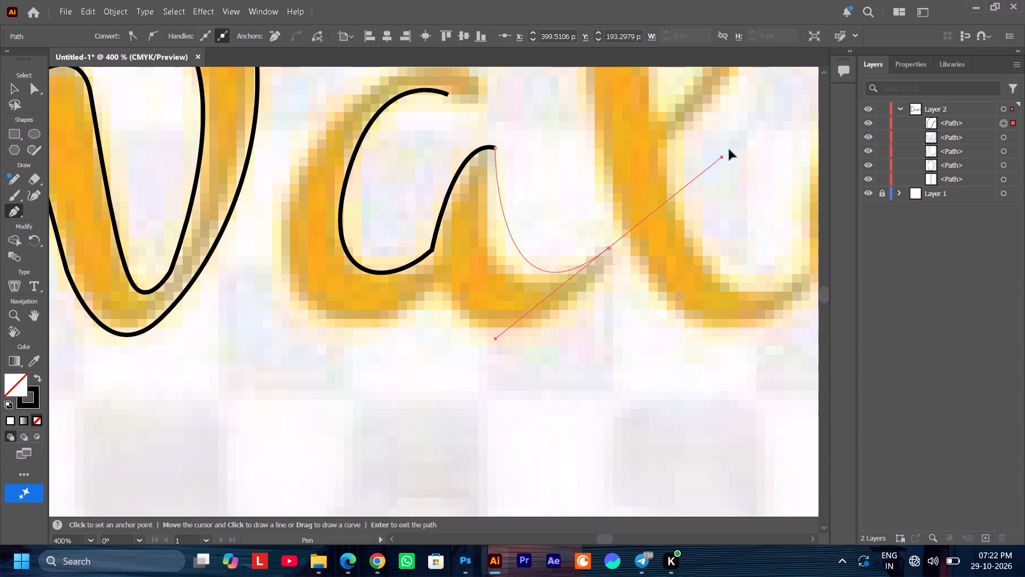
drag(729, 150, 775, 135)
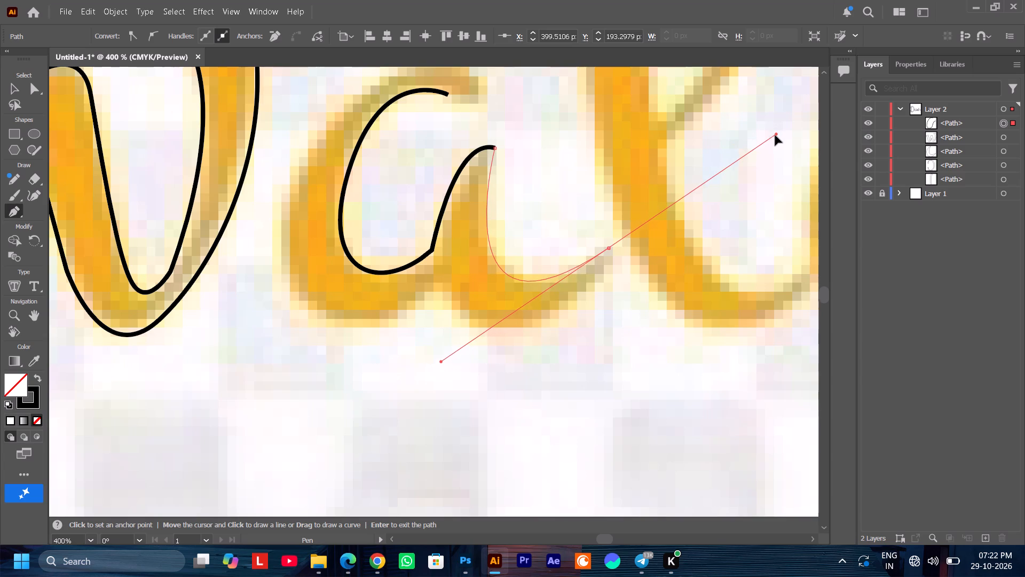
drag(775, 135, 775, 131)
click(608, 248)
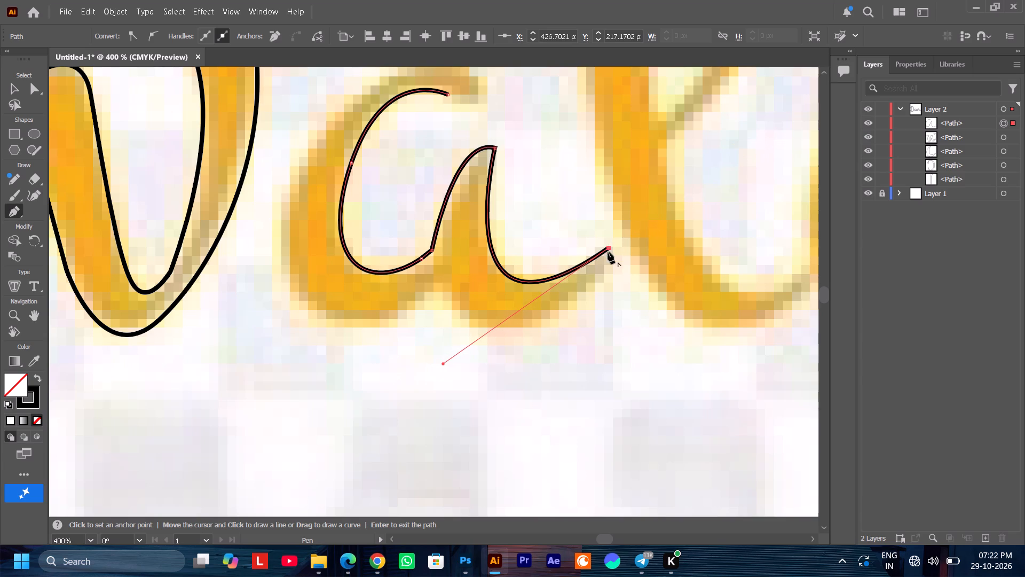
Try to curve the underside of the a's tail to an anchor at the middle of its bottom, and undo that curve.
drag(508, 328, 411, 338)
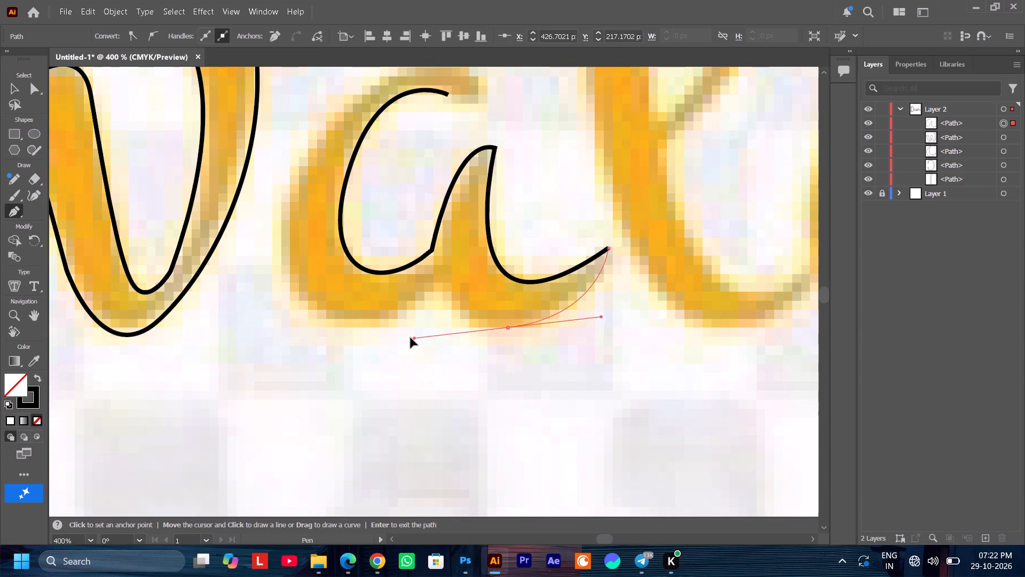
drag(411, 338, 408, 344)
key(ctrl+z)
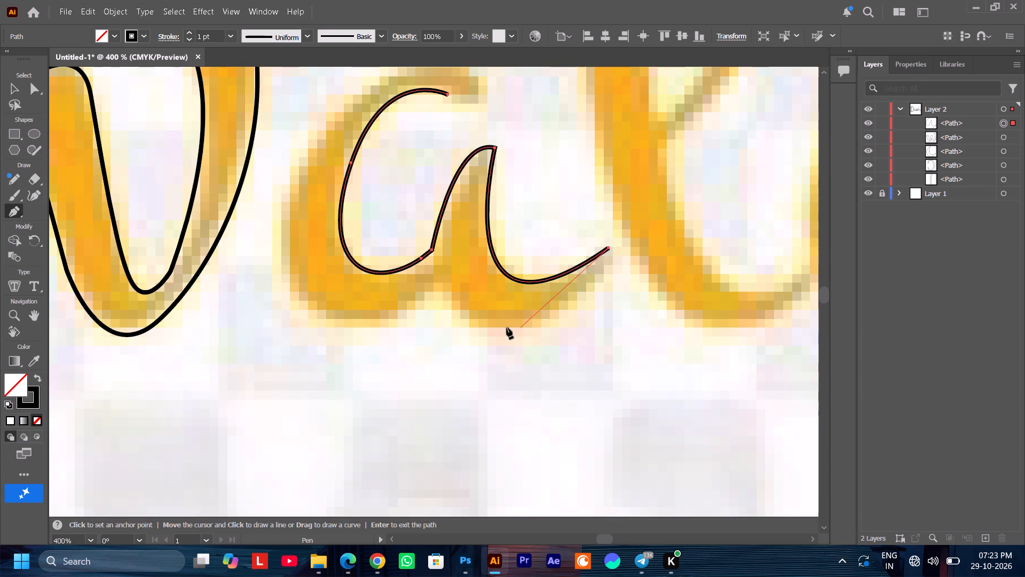
Curve the a's tail underside to the stem's lower left and up to the notch beside the bowl, retracting the outgoing handle at both anchors.
drag(473, 328, 380, 299)
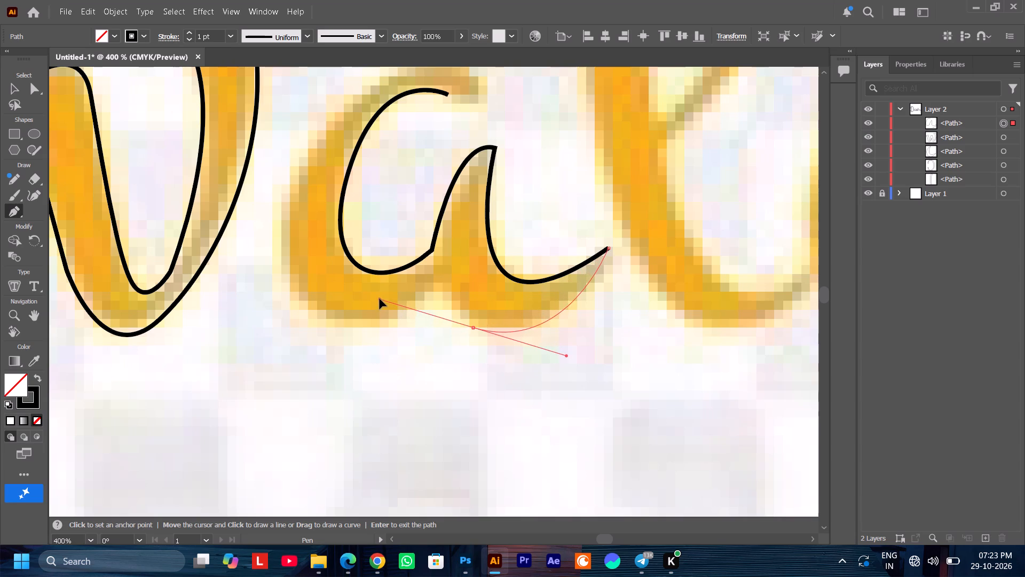
drag(380, 299, 390, 289)
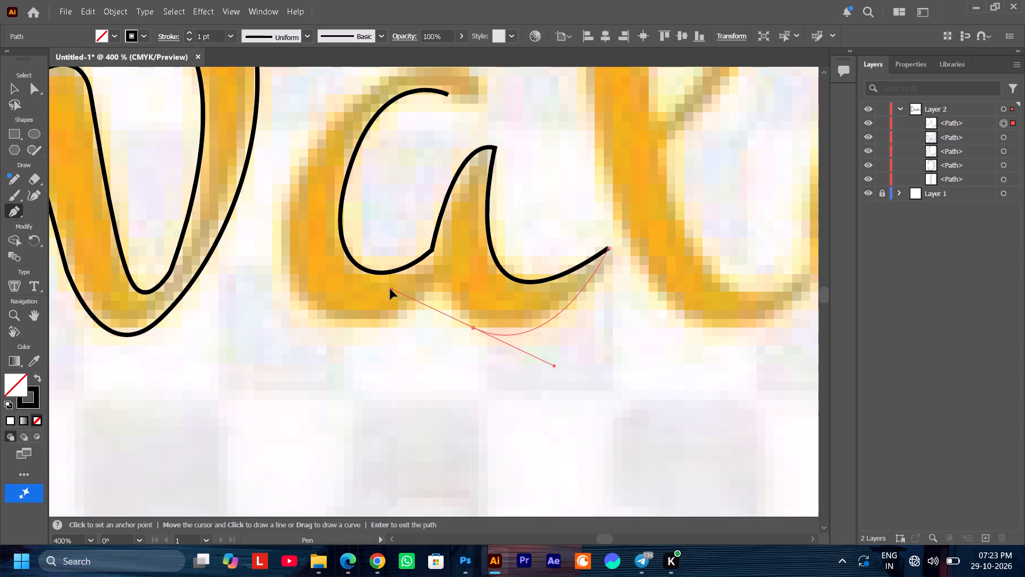
drag(390, 289, 397, 292)
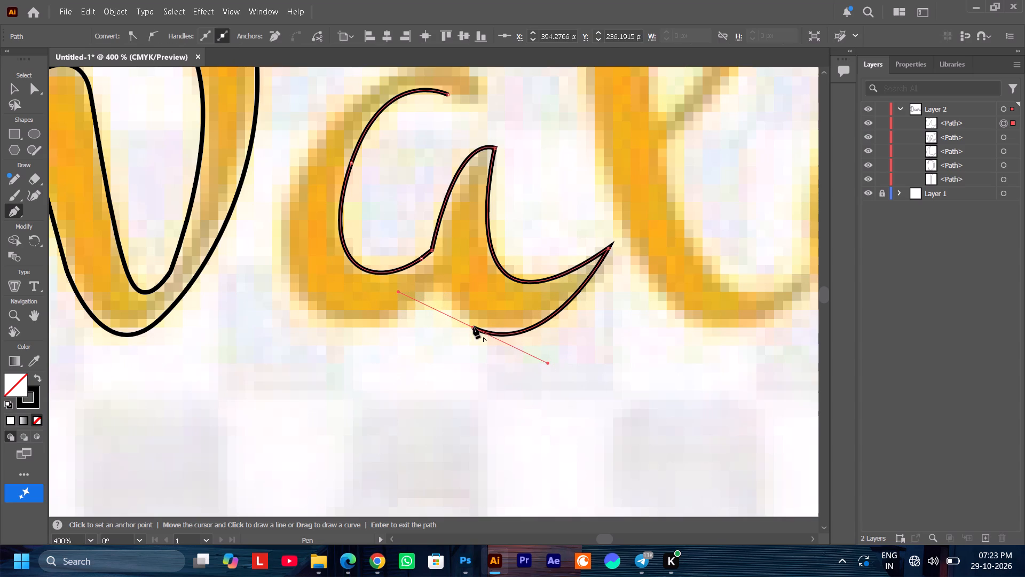
click(474, 327)
drag(441, 290, 442, 280)
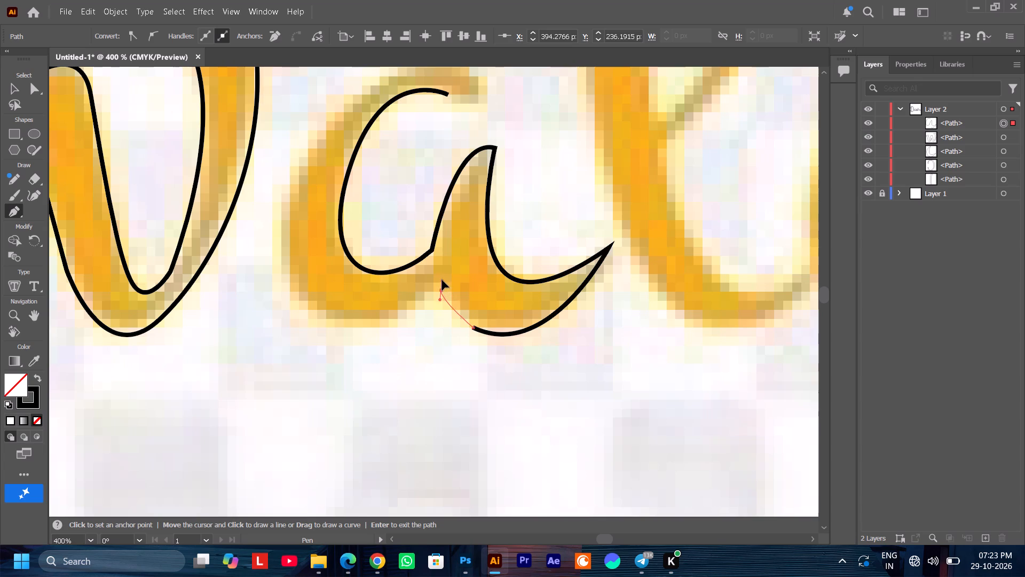
drag(442, 280, 430, 265)
click(440, 290)
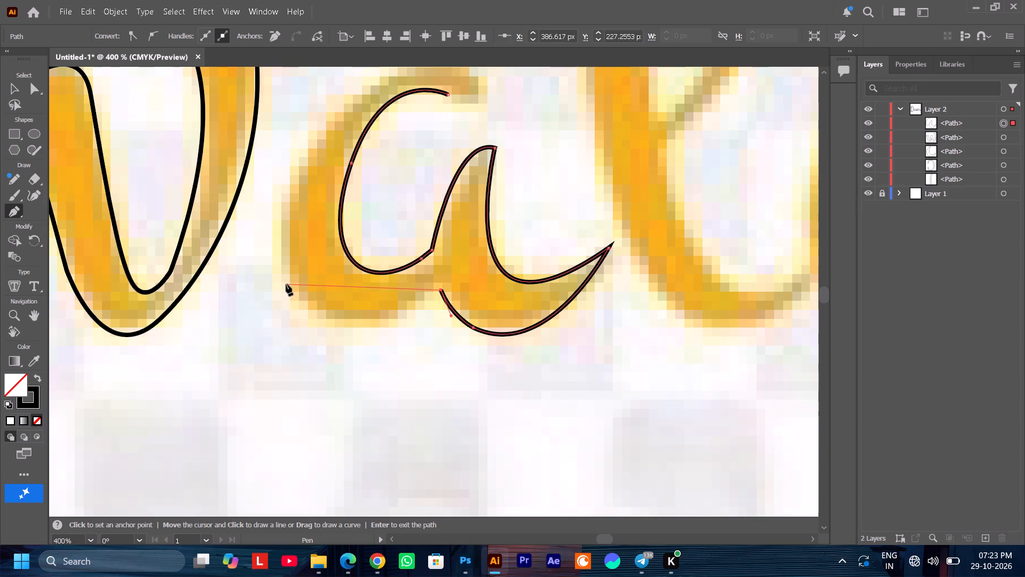
Curve around the bottom of the a's bowl to an anchor on its lower left outer edge.
drag(287, 282, 270, 224)
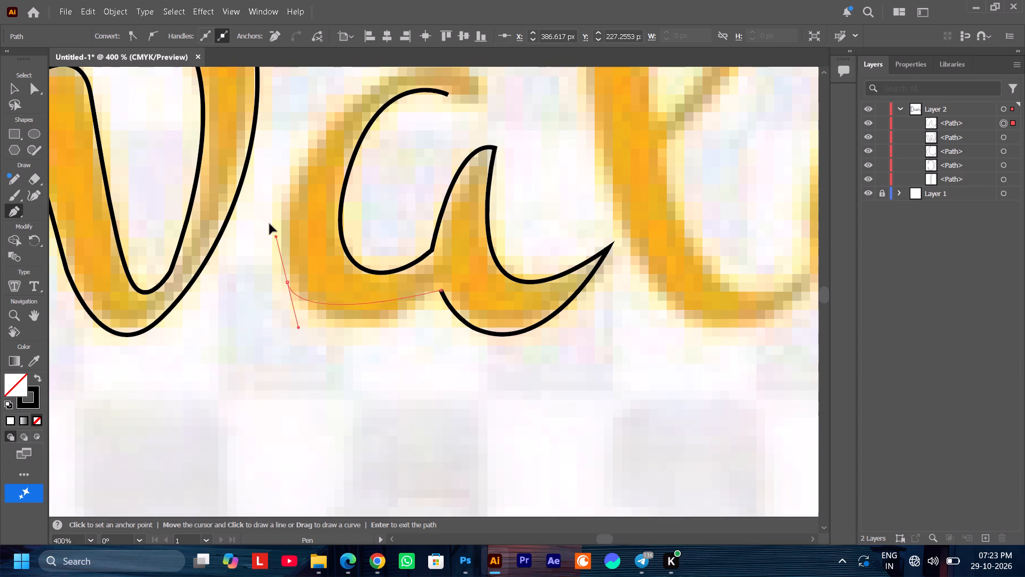
drag(270, 224, 243, 186)
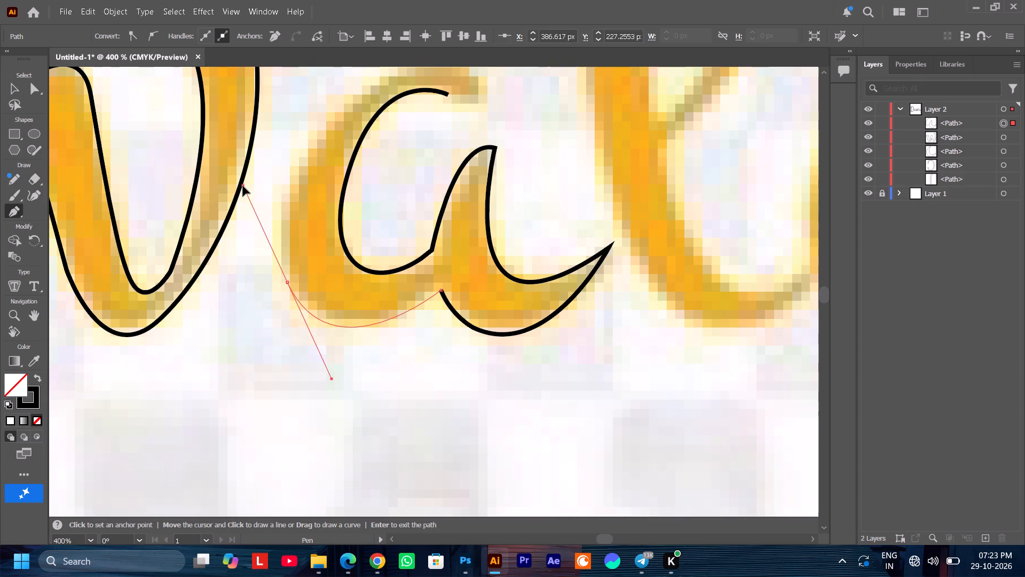
drag(243, 186, 243, 176)
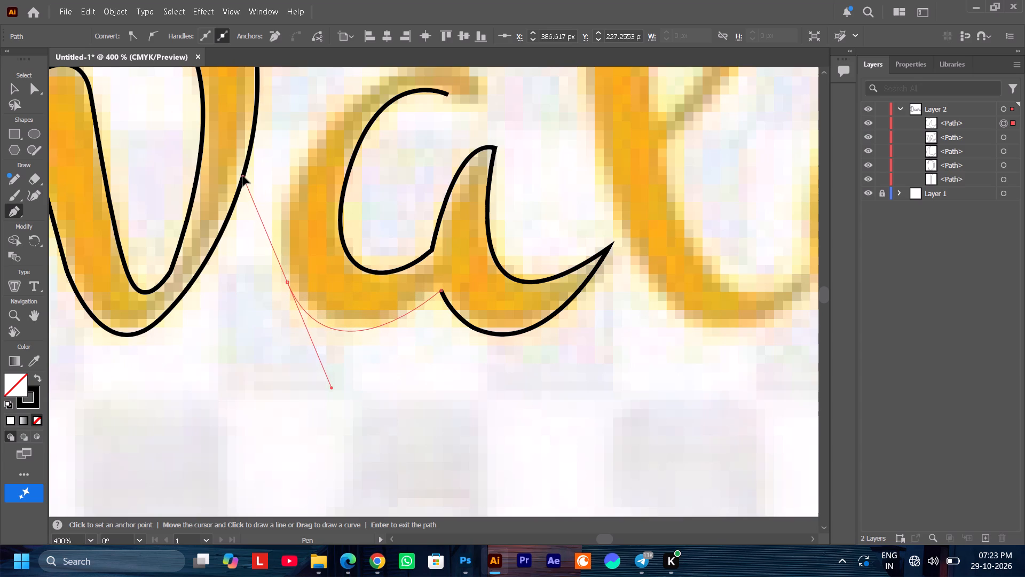
drag(243, 176, 243, 177)
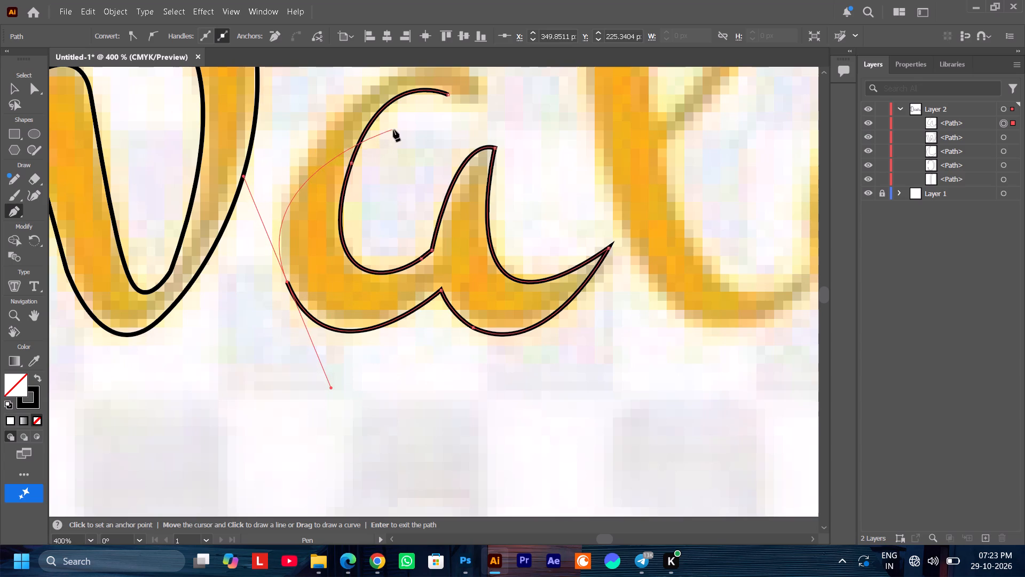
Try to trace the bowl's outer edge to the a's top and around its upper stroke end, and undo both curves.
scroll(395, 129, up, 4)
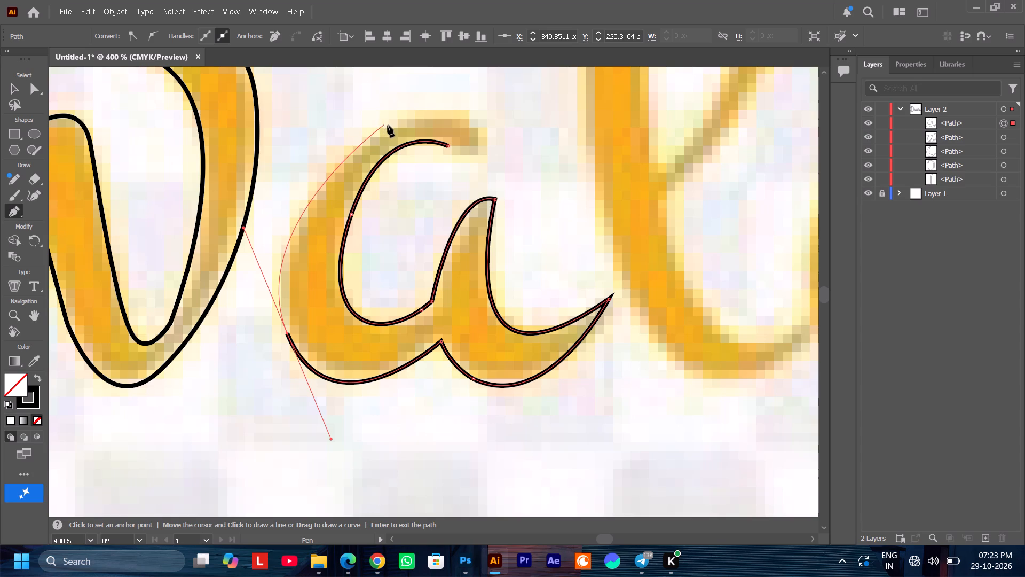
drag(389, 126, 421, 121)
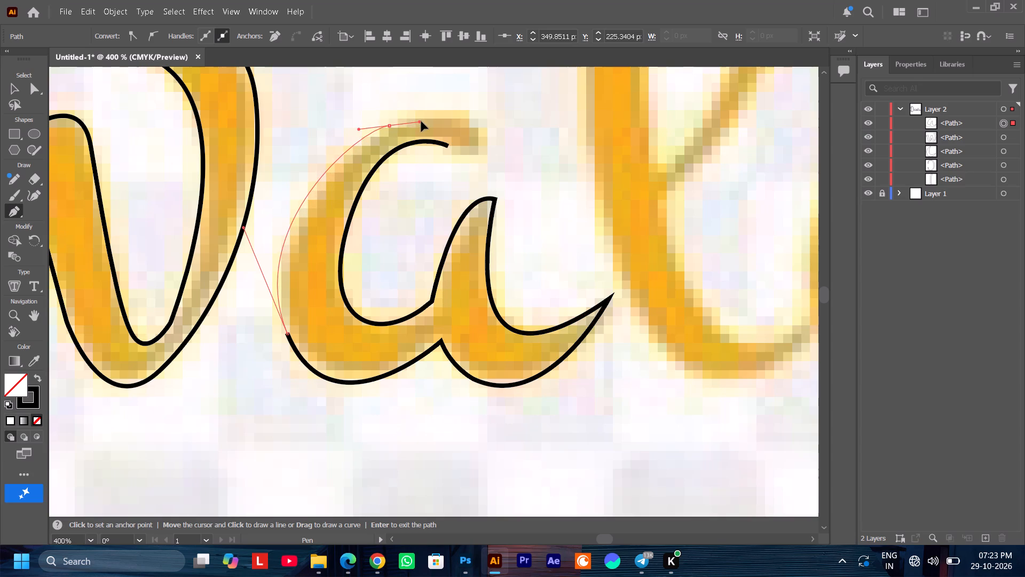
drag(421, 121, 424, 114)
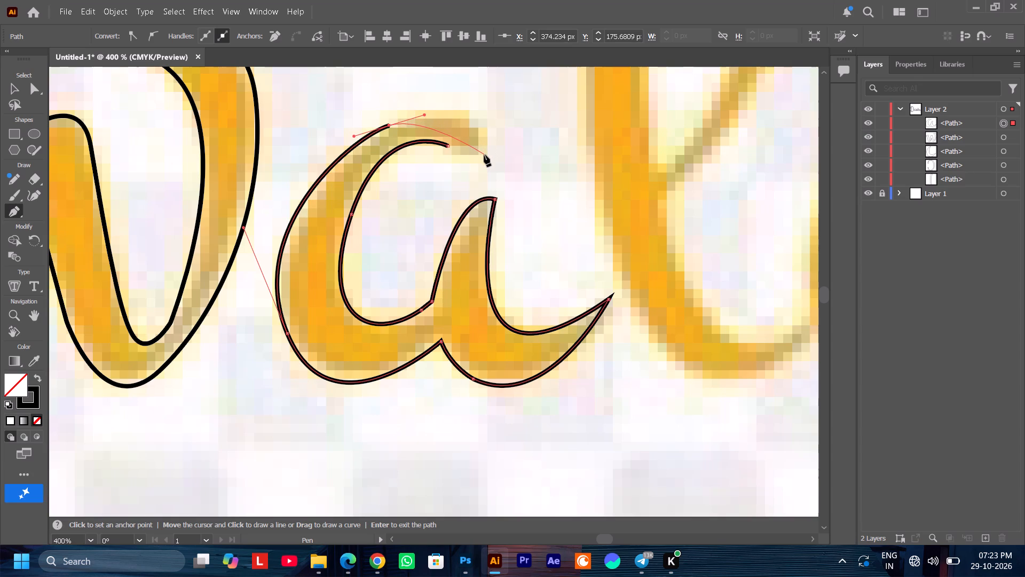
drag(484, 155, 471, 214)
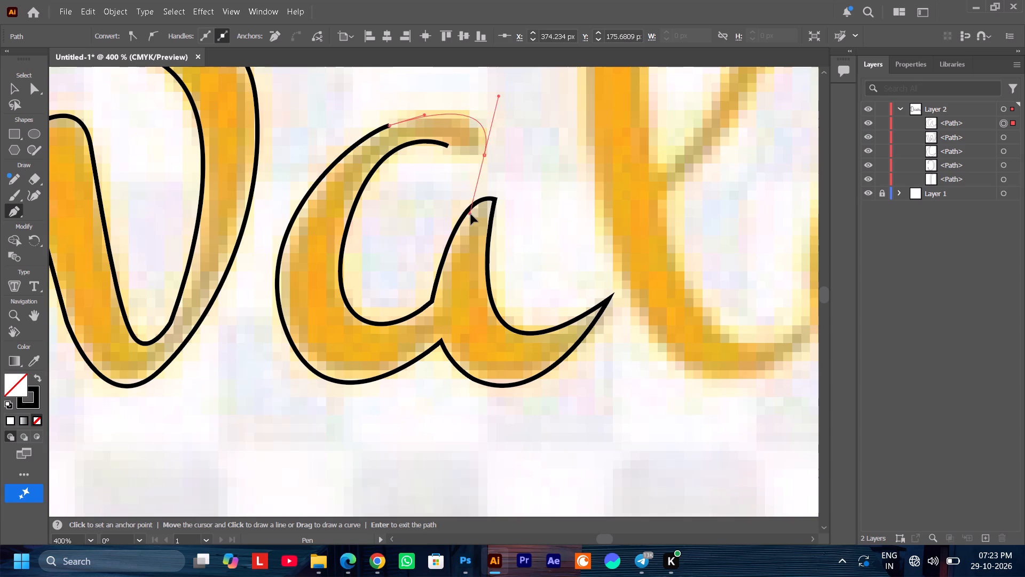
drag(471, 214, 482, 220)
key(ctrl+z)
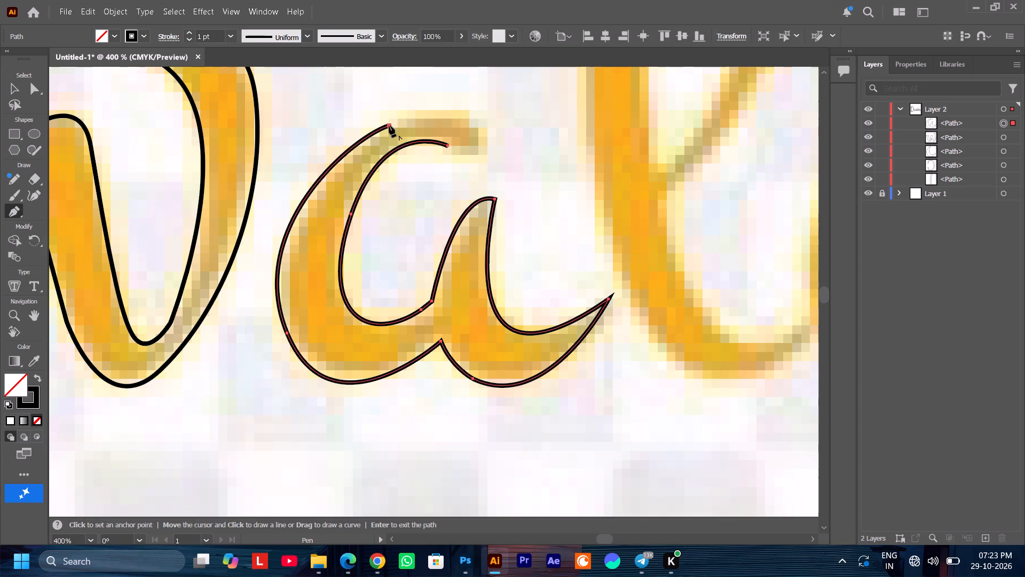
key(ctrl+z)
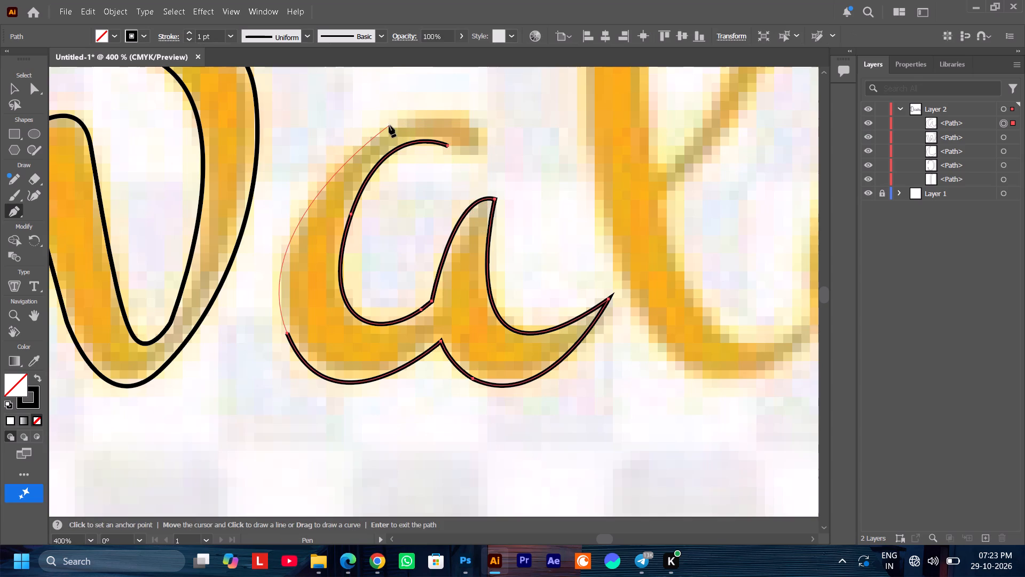
Curve the a's outer edge up to its top and around the upper stroke end, retracting the last anchor's outgoing handle.
drag(387, 123, 408, 115)
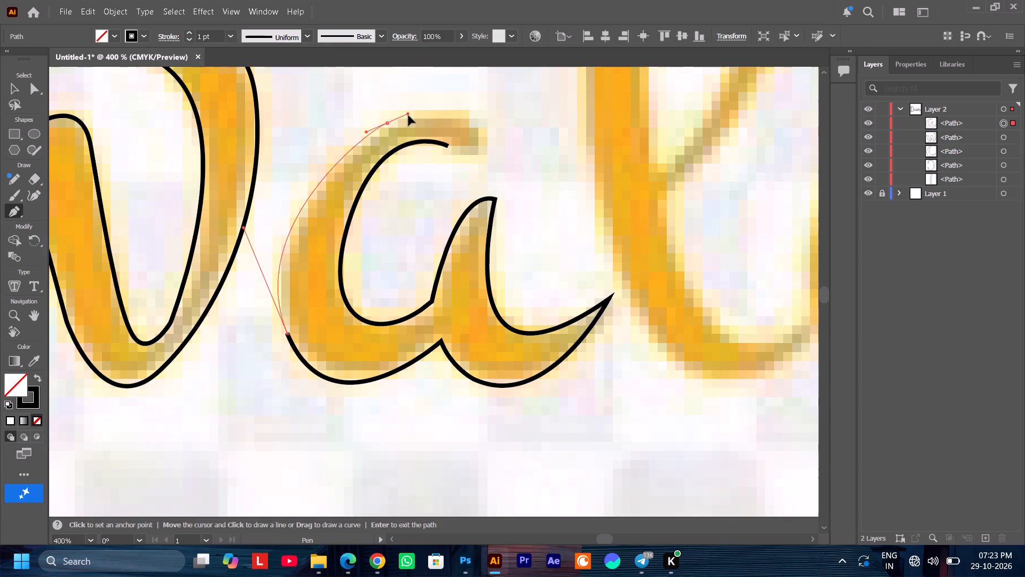
drag(408, 115, 413, 110)
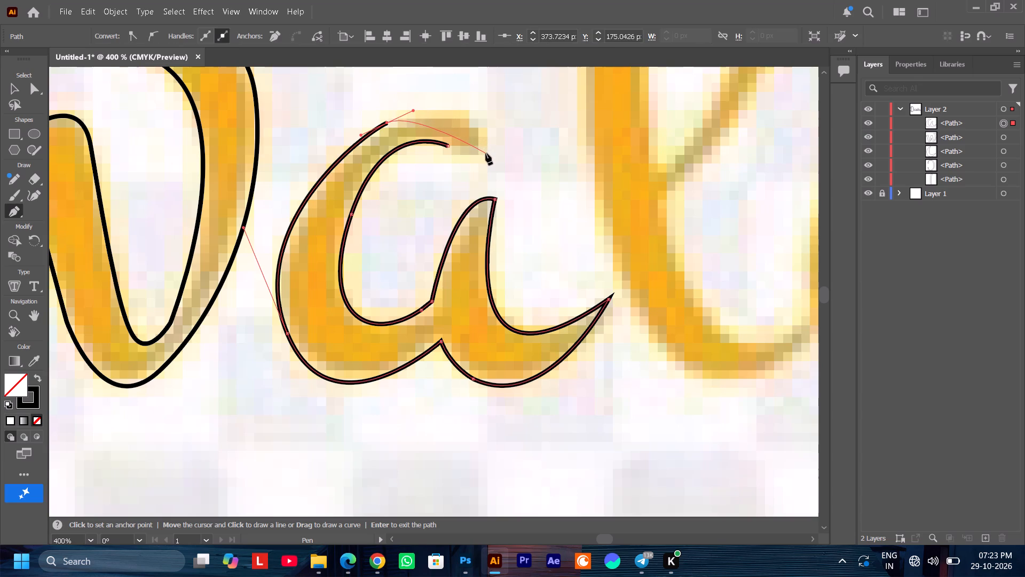
drag(485, 153, 478, 220)
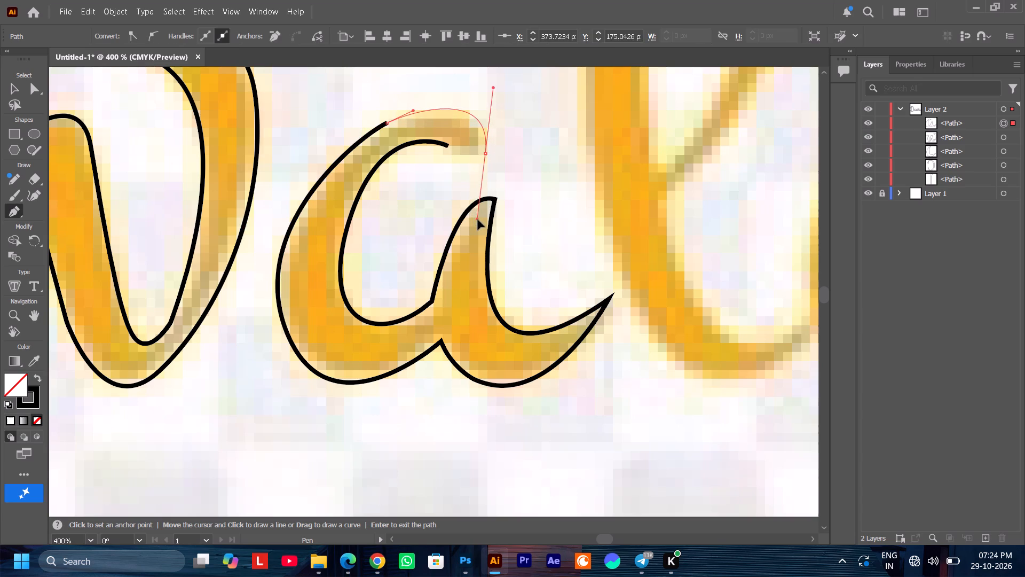
drag(478, 220, 478, 225)
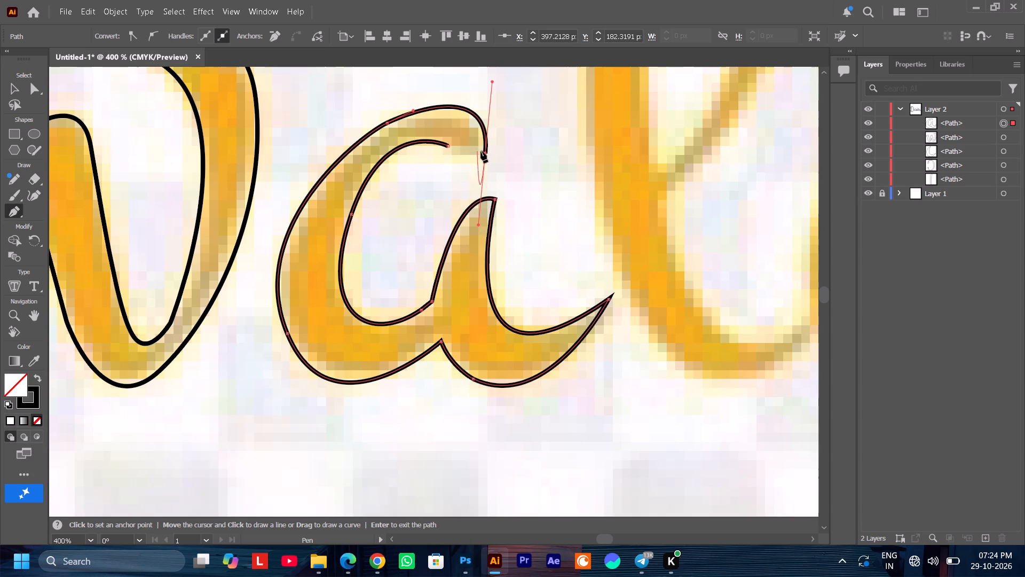
click(484, 154)
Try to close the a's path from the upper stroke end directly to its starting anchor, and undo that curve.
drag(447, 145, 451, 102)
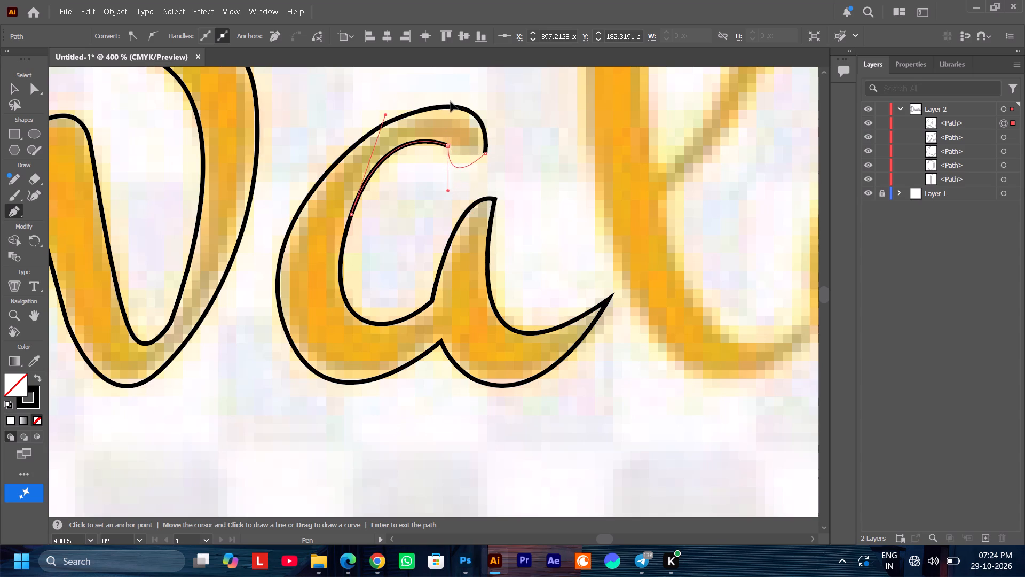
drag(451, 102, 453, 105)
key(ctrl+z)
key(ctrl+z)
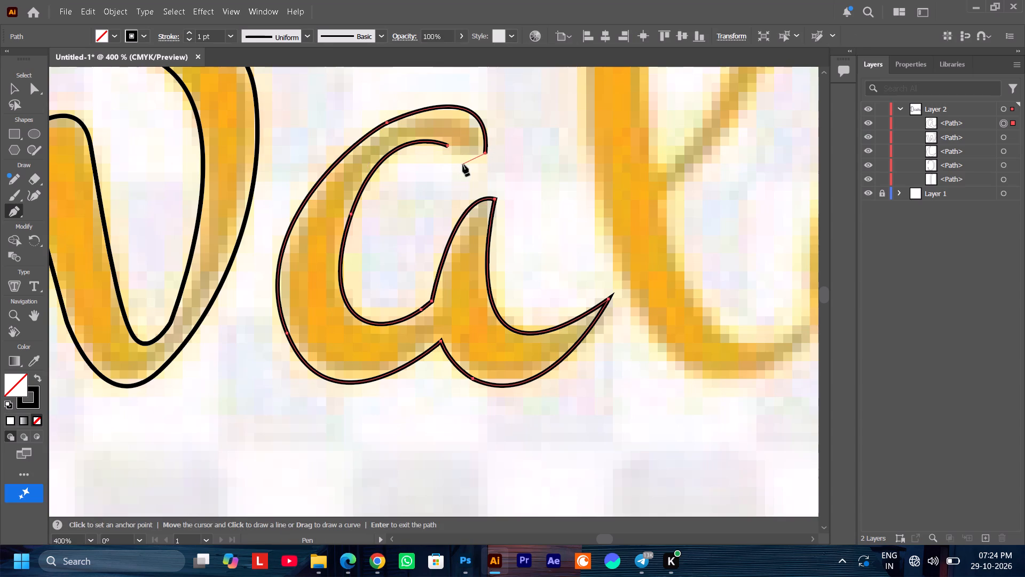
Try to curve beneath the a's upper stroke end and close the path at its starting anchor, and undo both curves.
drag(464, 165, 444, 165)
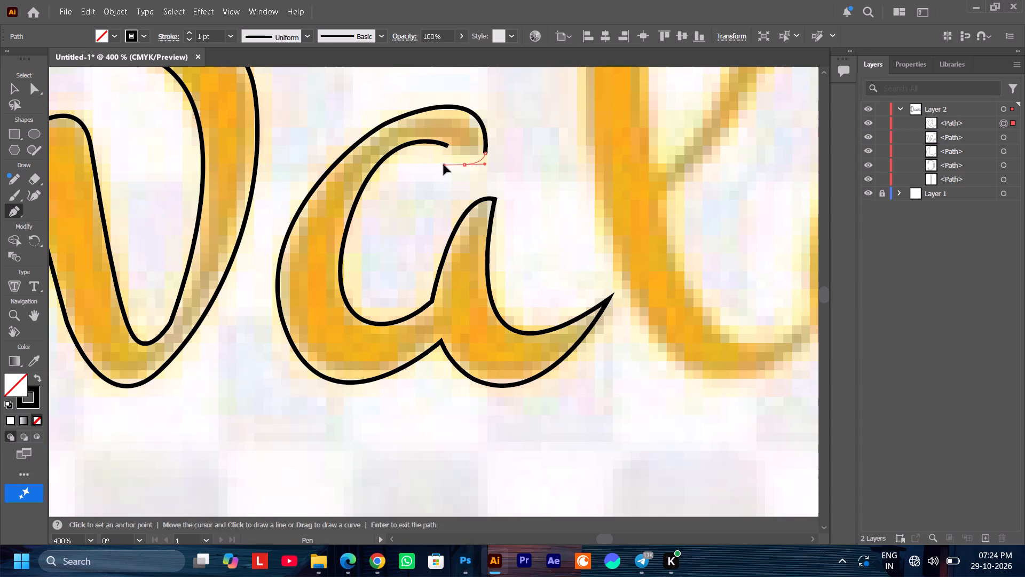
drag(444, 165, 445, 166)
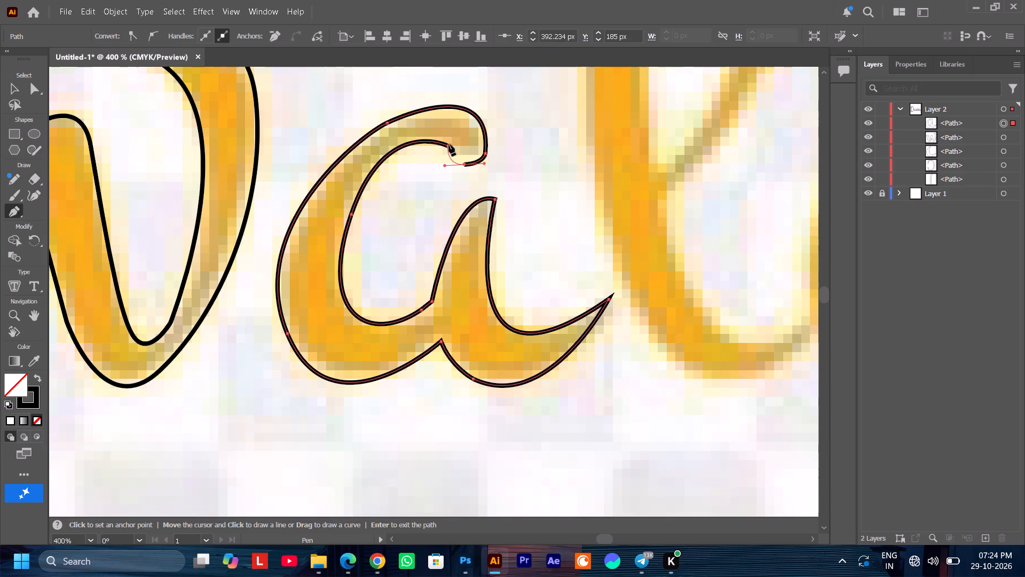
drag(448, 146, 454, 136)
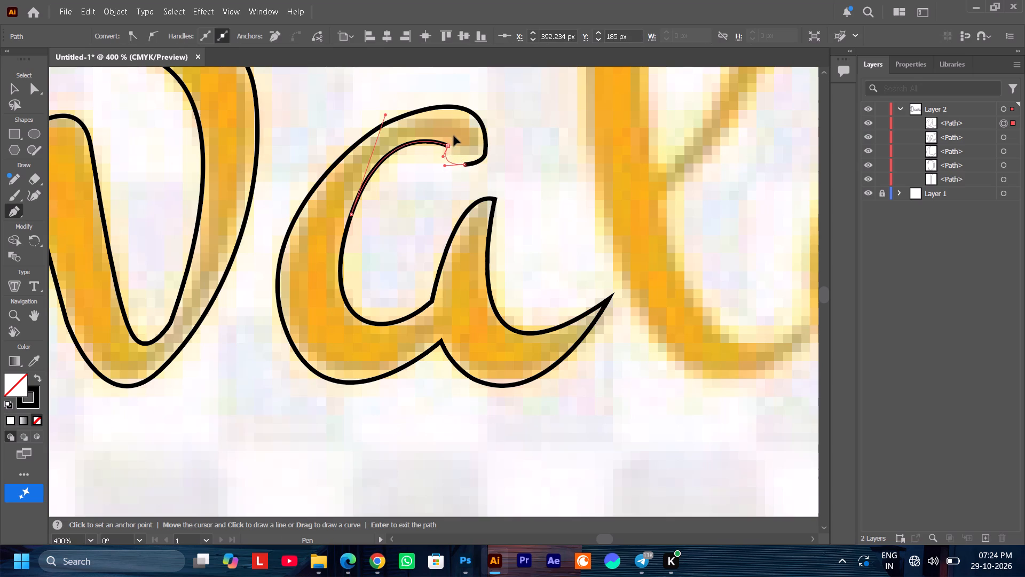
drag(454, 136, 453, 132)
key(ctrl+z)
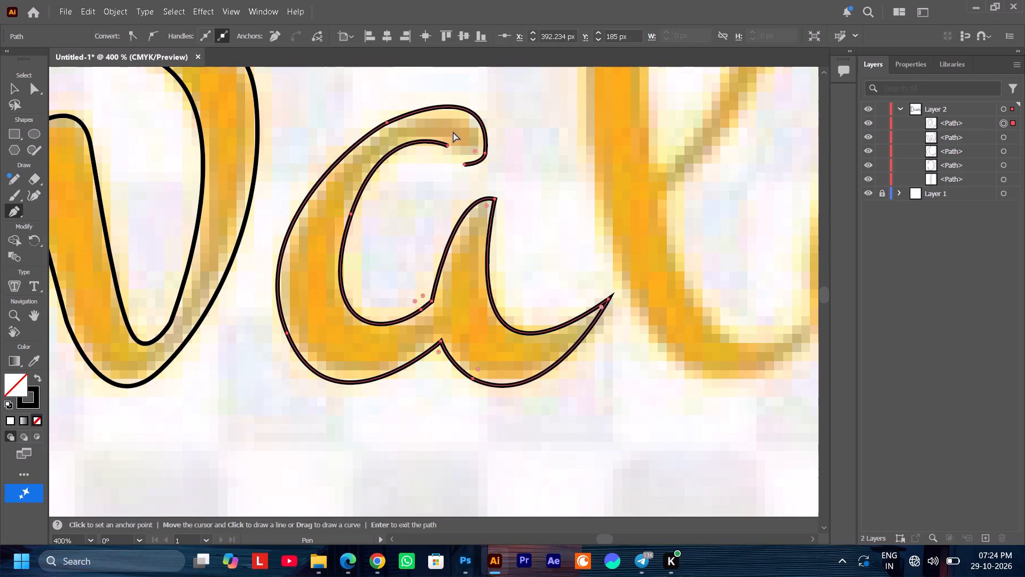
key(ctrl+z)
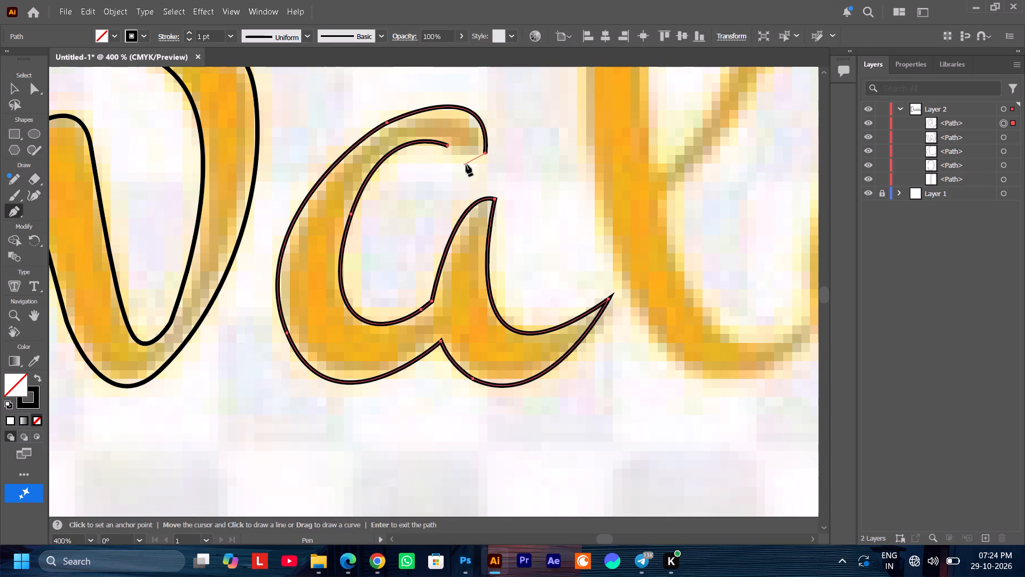
Curve to an anchor beneath the a's upper stroke end and close the path at its starting anchor.
drag(467, 165, 455, 166)
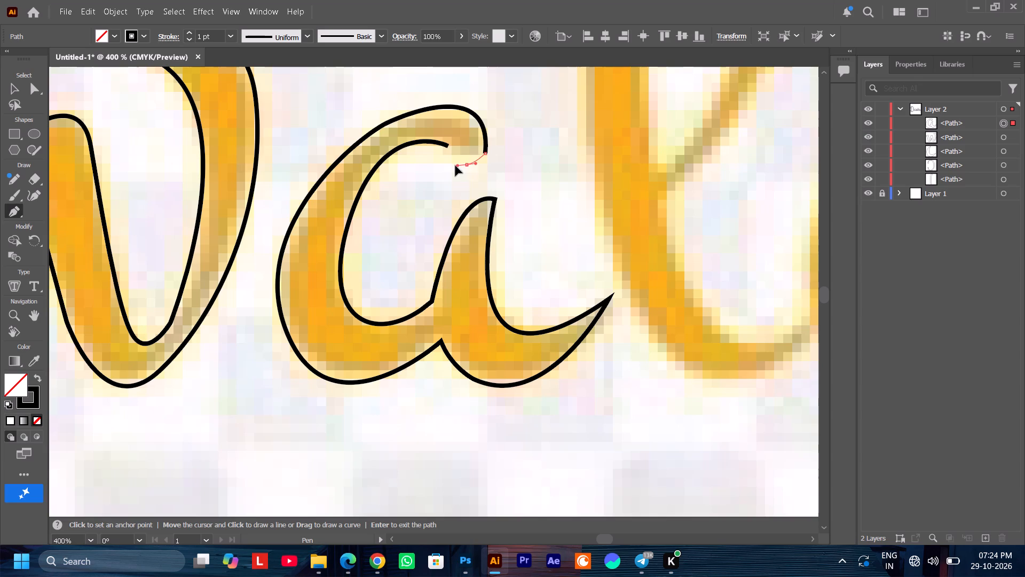
drag(455, 166, 451, 168)
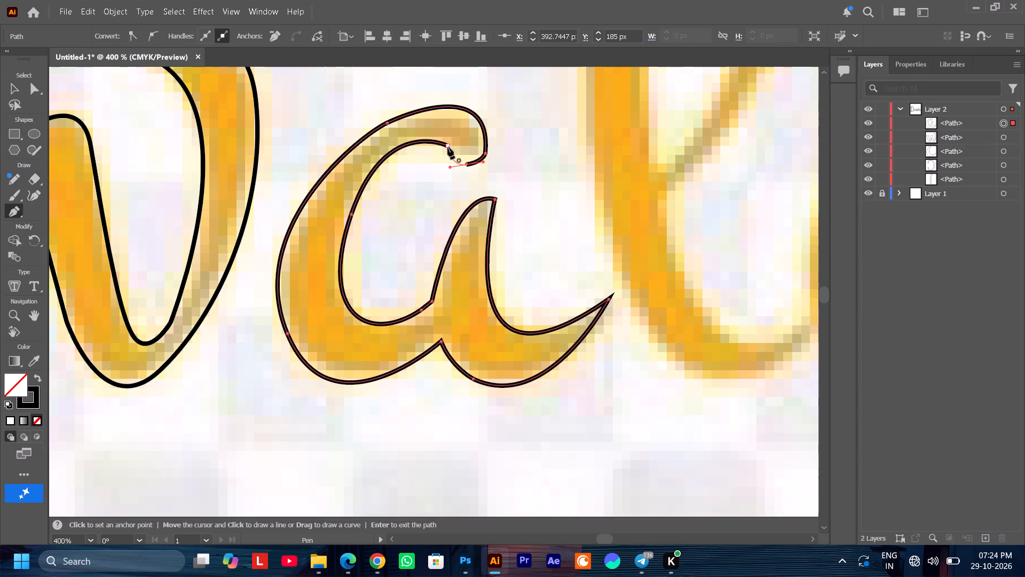
drag(447, 147, 454, 134)
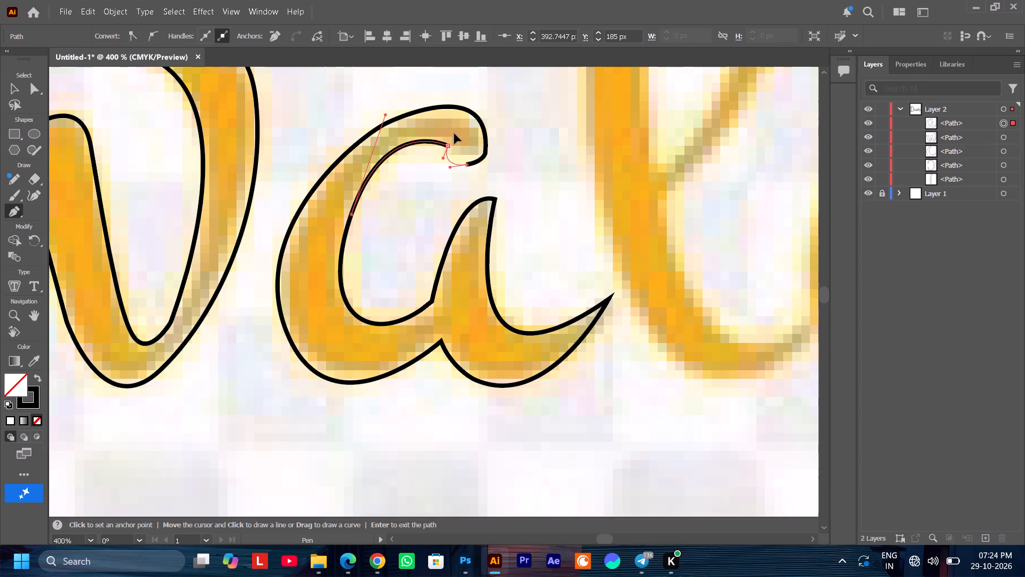
drag(454, 134, 454, 133)
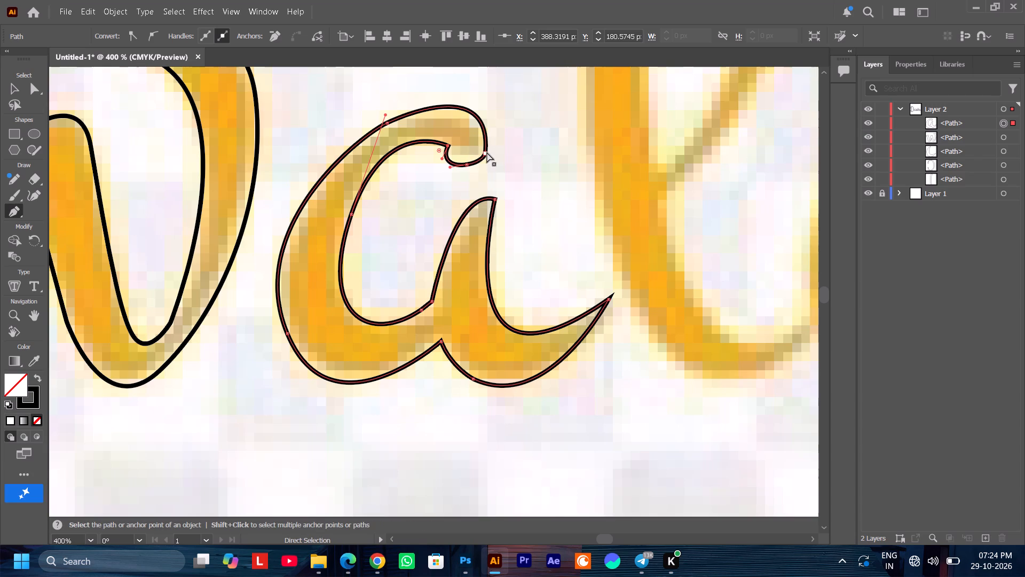
Round the corner at the outer right side of the a's upper stroke end.
ctrl+click(487, 153)
ctrl+click(486, 153)
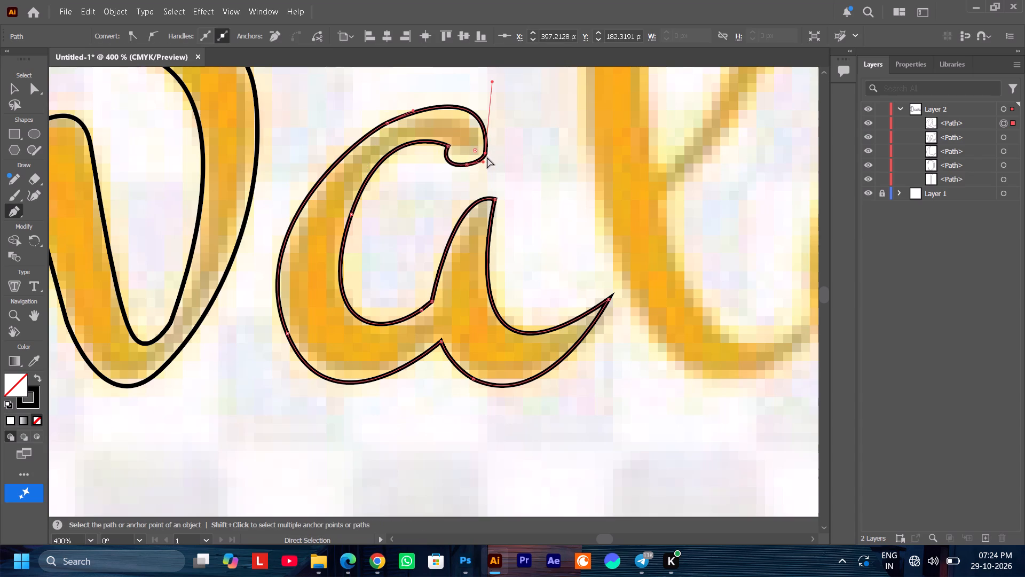
ctrl+drag(475, 151, 468, 146)
ctrl+drag(468, 146, 462, 141)
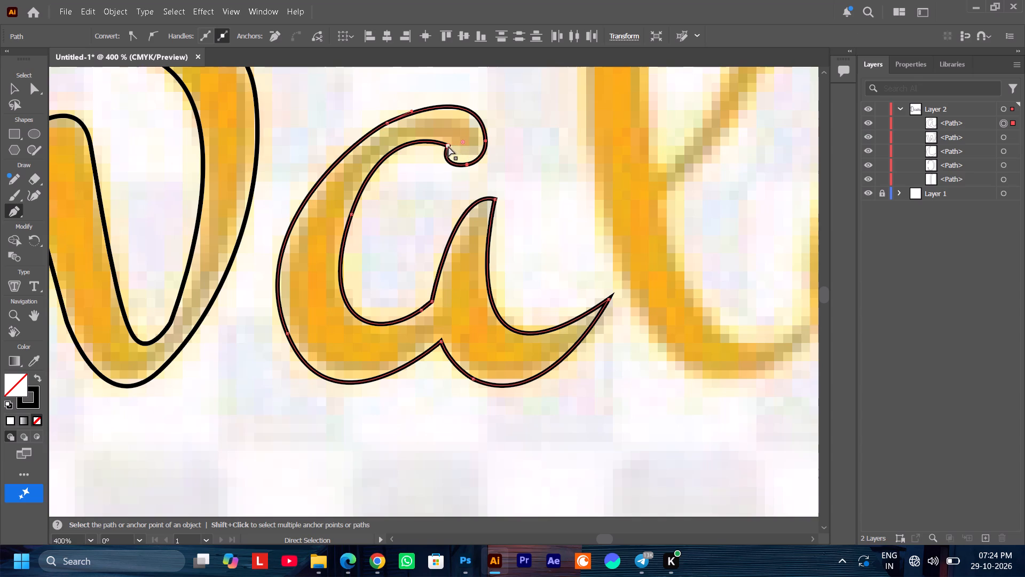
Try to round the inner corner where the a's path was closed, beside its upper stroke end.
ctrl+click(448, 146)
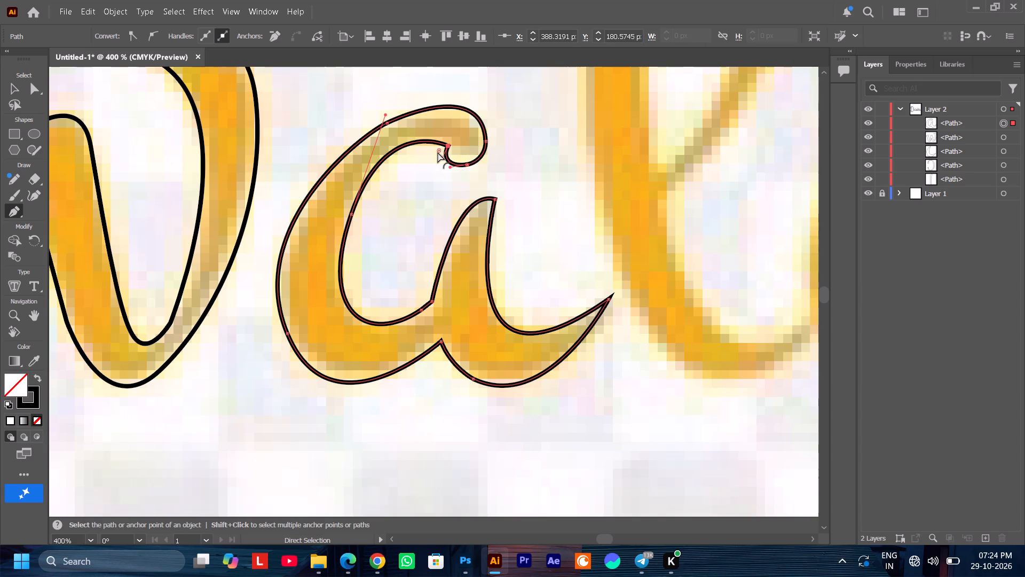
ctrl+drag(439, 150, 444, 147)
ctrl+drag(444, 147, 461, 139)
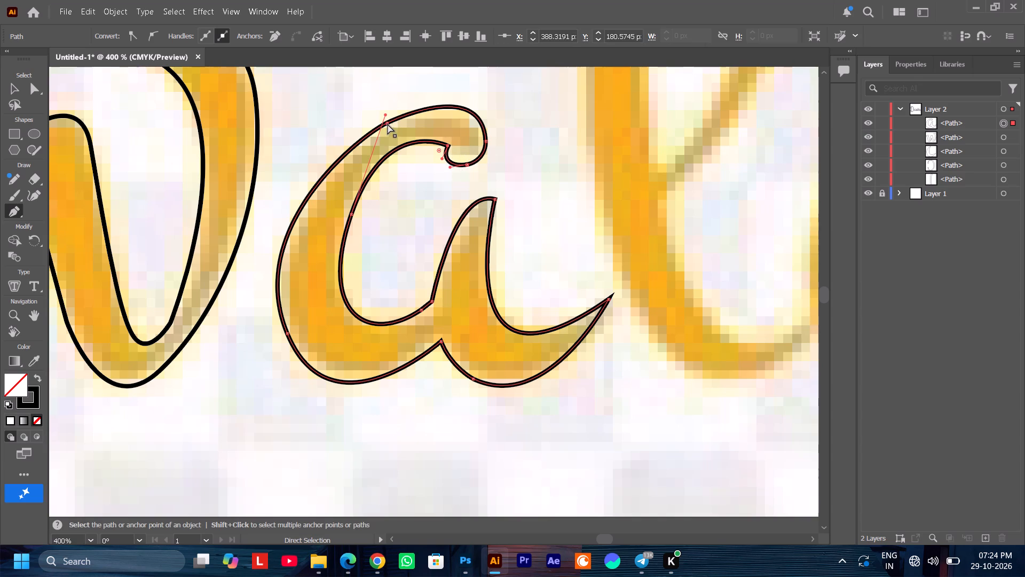
Reshape the a's upper outer edge by lengthening and angling the lower-left handle of its top anchor.
ctrl+click(387, 123)
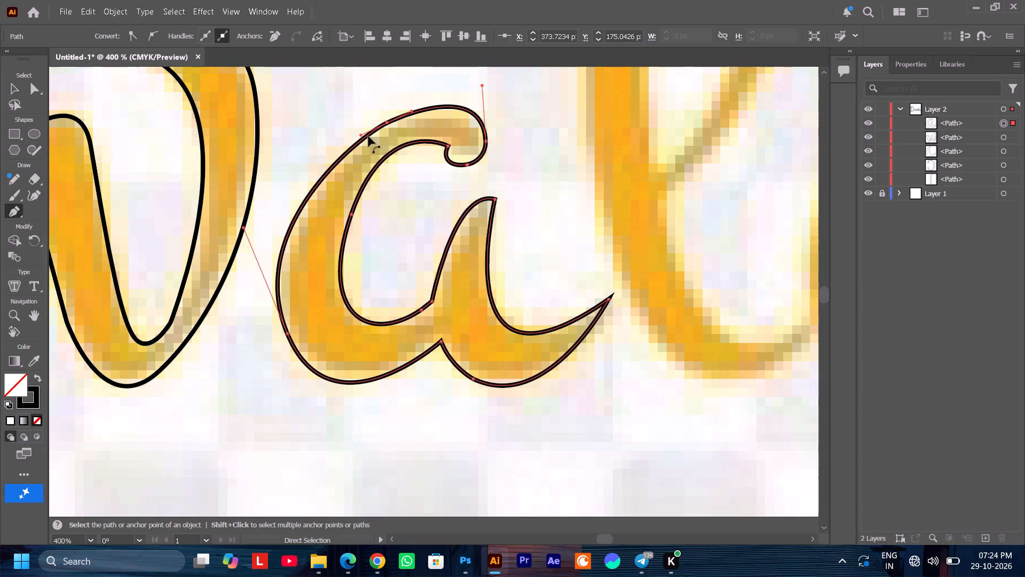
ctrl+drag(360, 134, 358, 132)
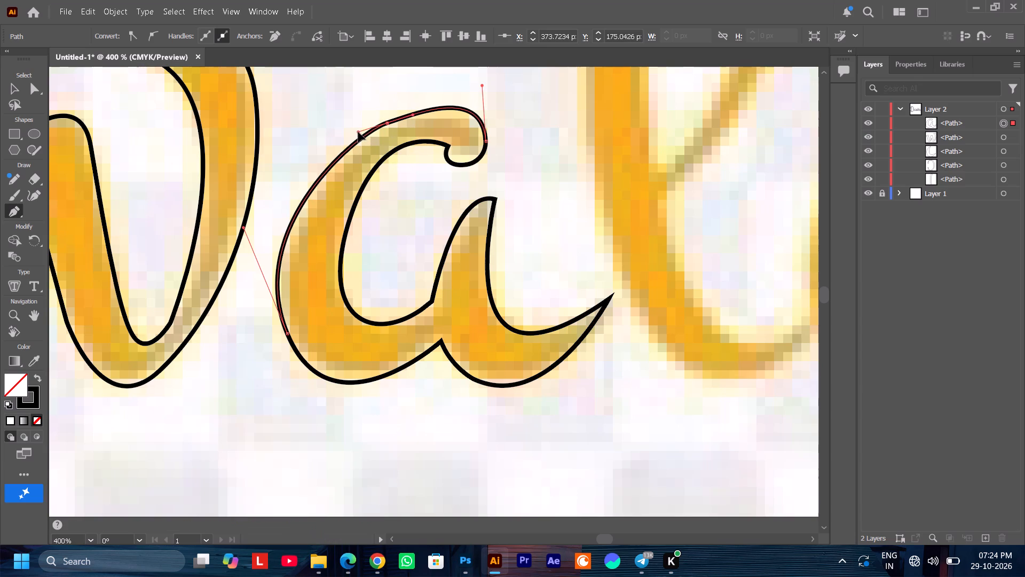
ctrl+drag(358, 132, 356, 139)
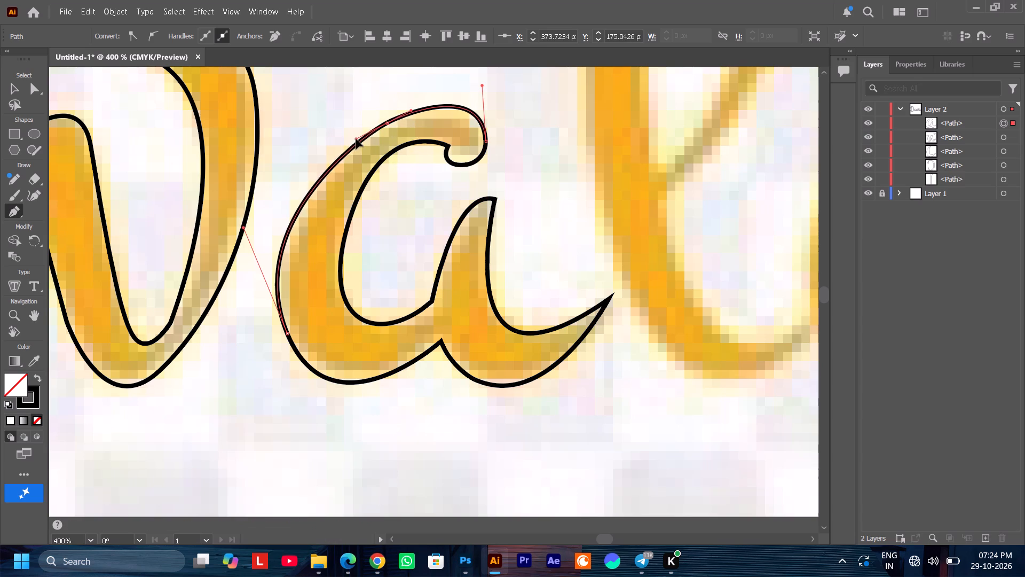
ctrl+drag(356, 139, 349, 141)
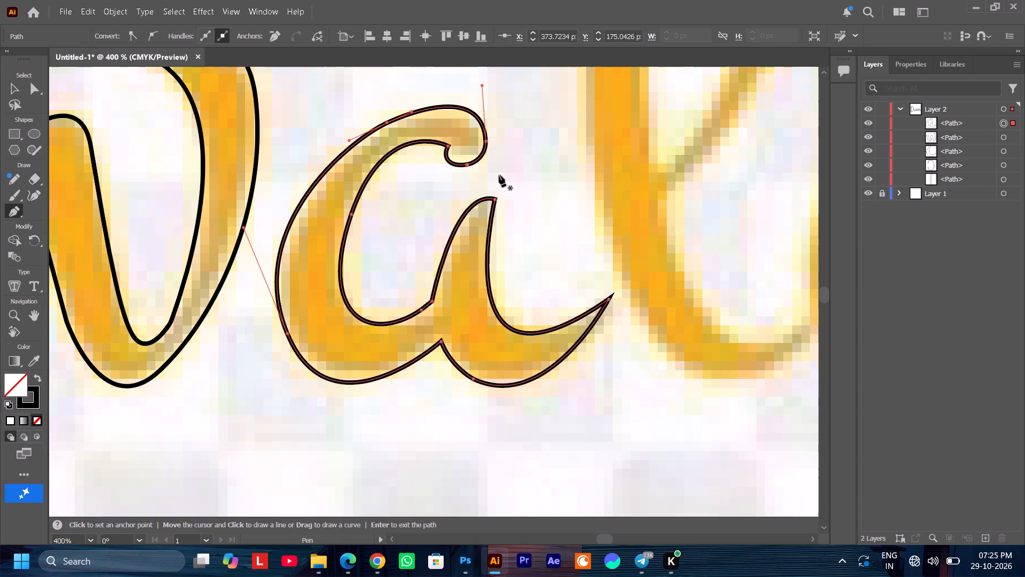
Refine the a's inner curve by shortening the upper handle of the anchor on the bowl's inner left edge.
ctrl+click(352, 213)
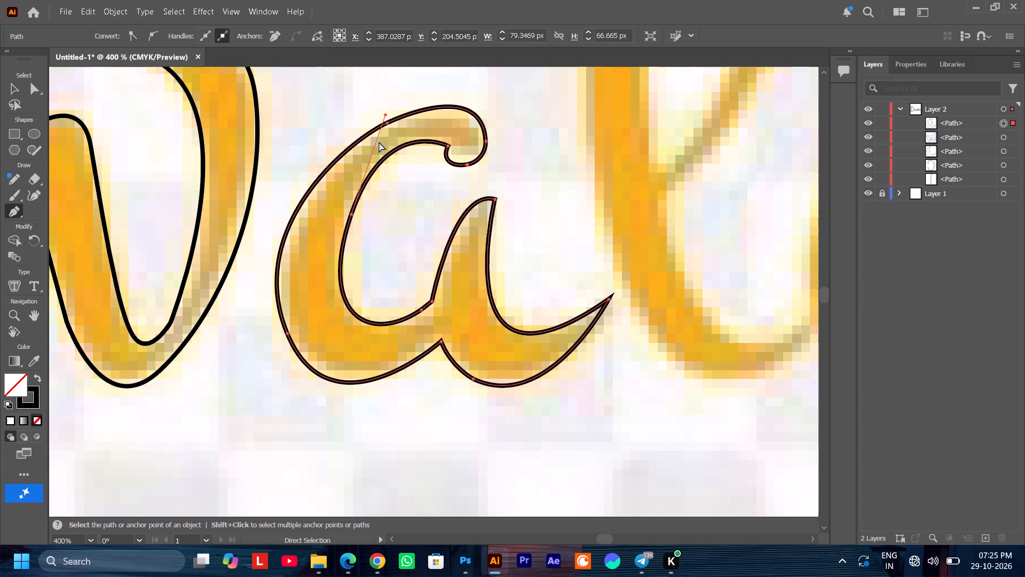
ctrl+drag(386, 115, 387, 118)
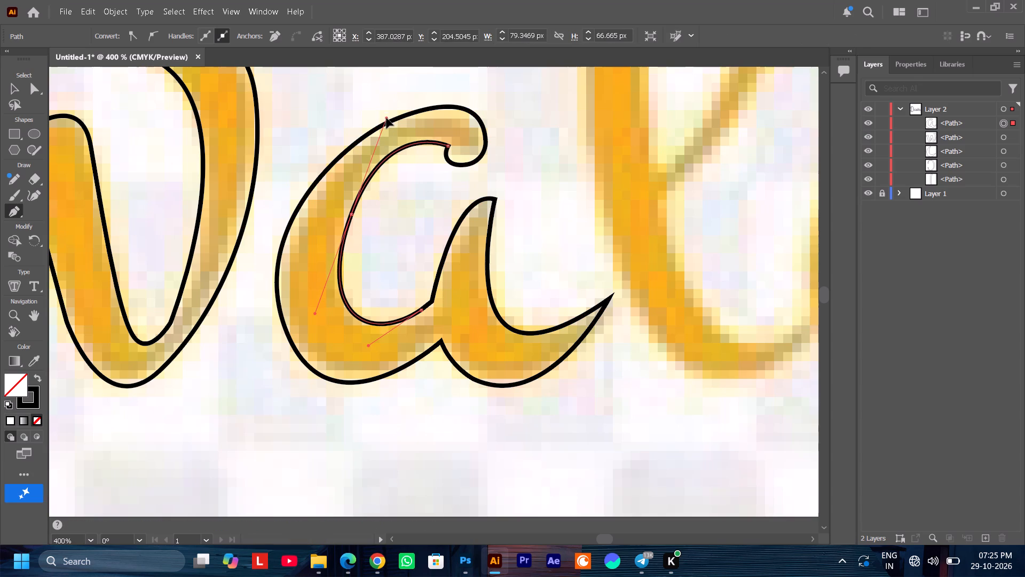
ctrl+drag(387, 118, 385, 123)
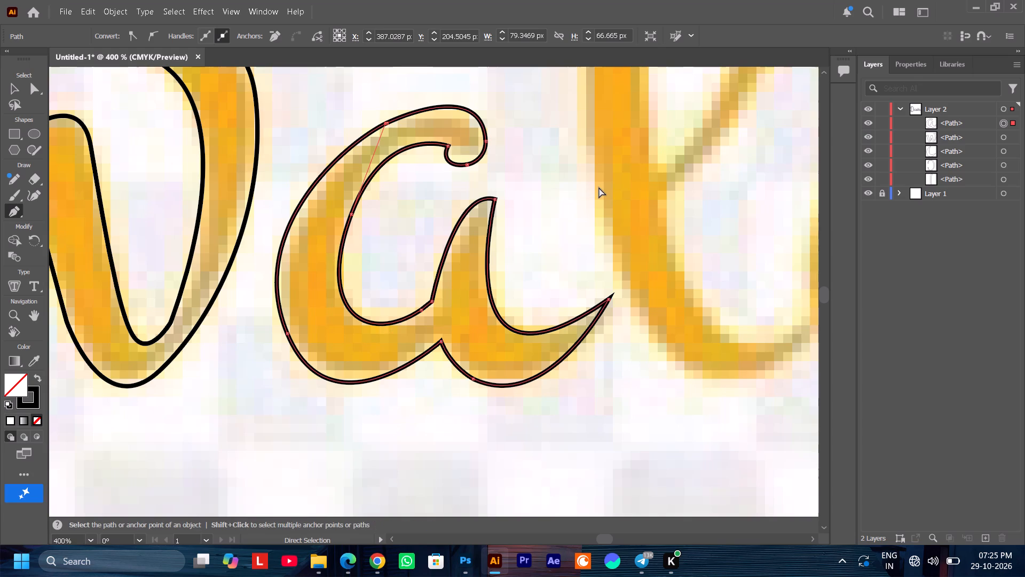
Start the l's inner loop path at the stroke crossing, curve up its left edge near the top, and remove the anchor's outgoing handle.
ctrl+scroll(599, 188, down, 5)
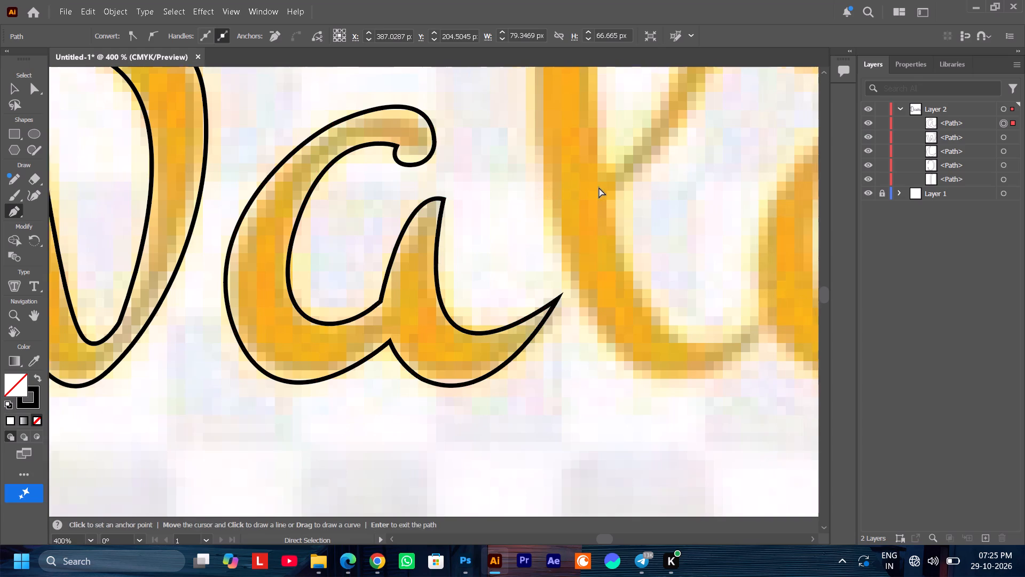
ctrl+scroll(599, 188, down, 12)
alt+scroll(599, 188, down, 3)
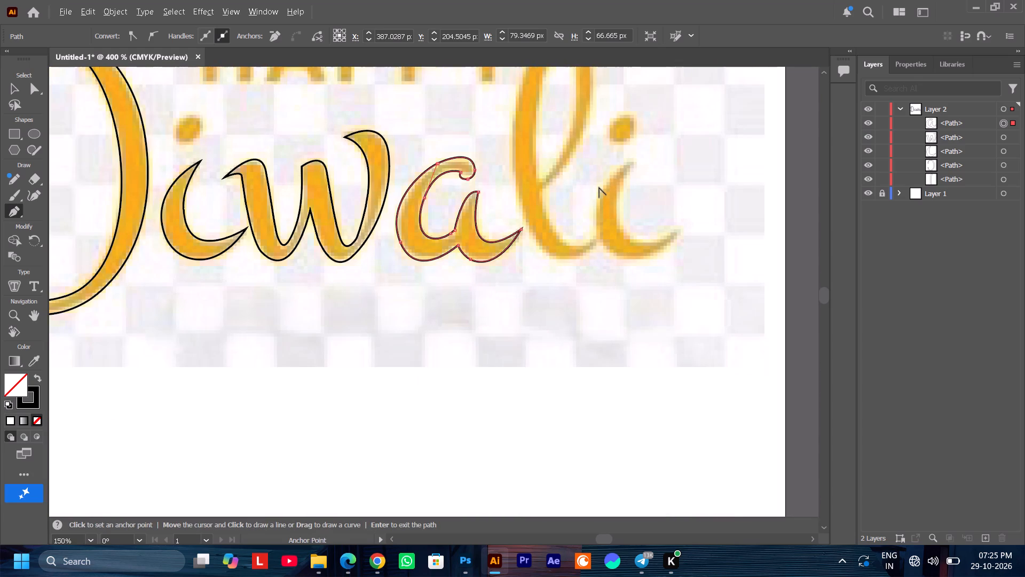
scroll(599, 188, up, 6)
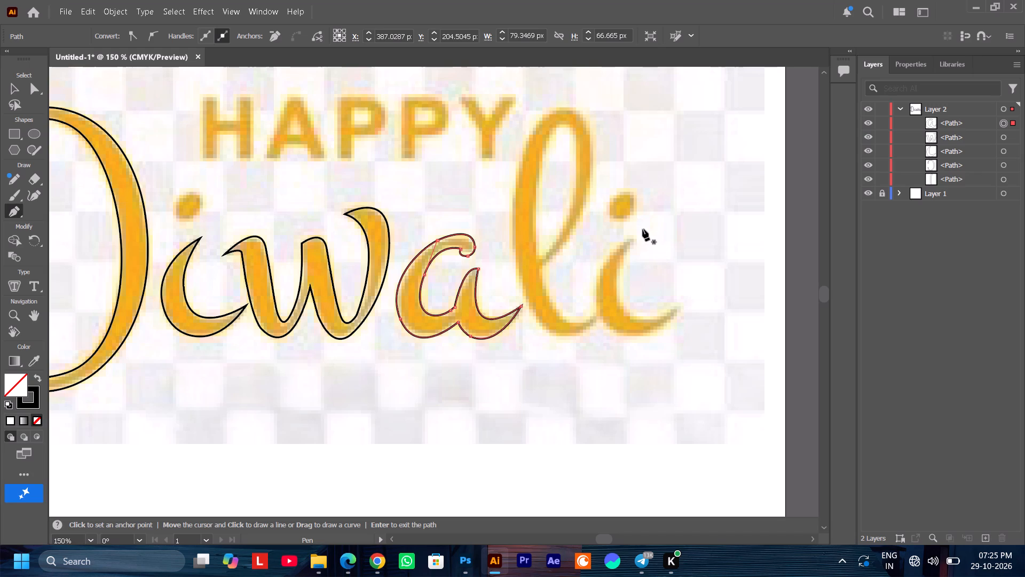
alt+scroll(552, 205, up, 2)
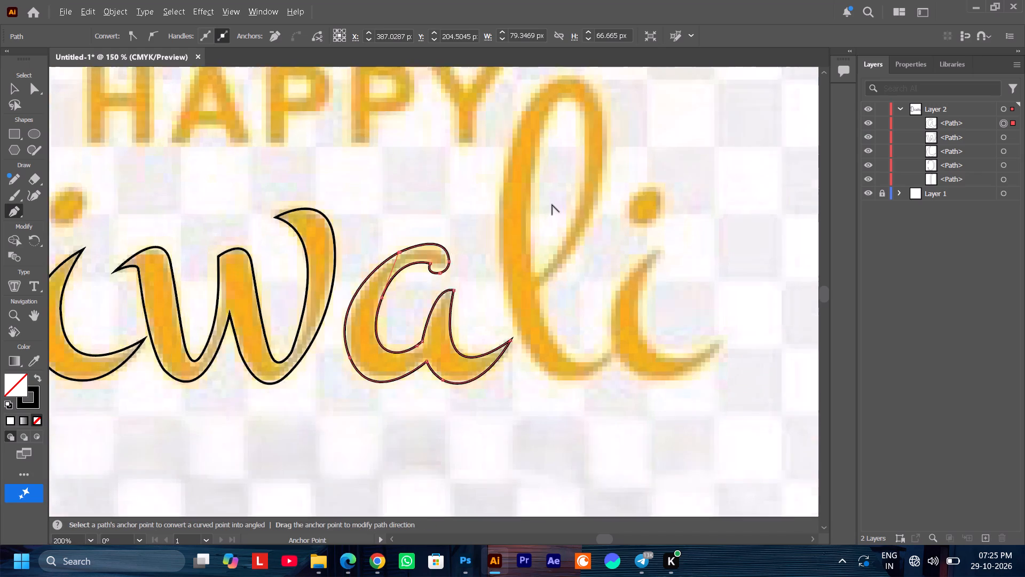
scroll(626, 212, up, 5)
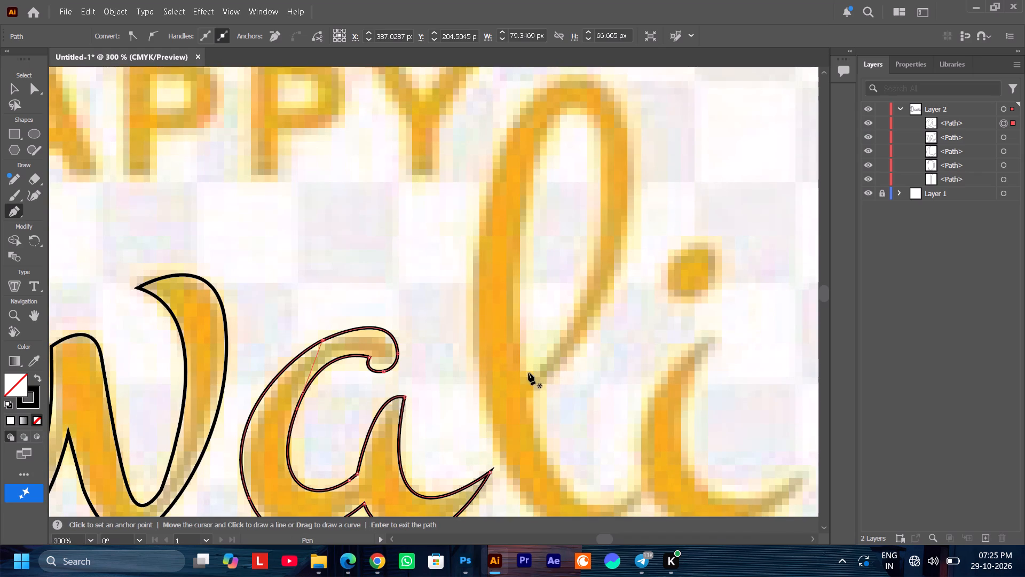
click(525, 373)
scroll(572, 145, up, 1)
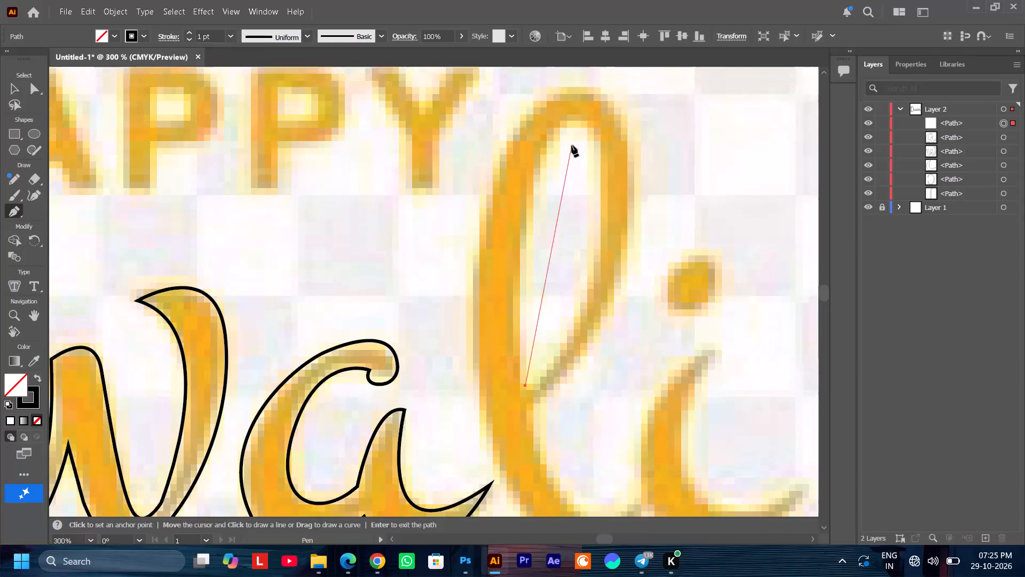
scroll(572, 145, up, 1)
drag(555, 152, 579, 131)
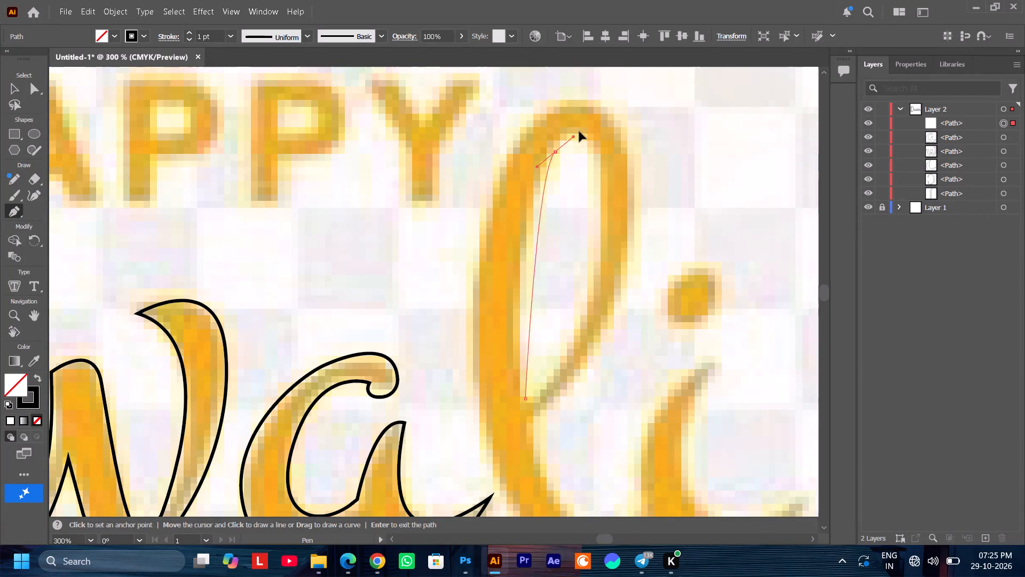
drag(579, 131, 612, 119)
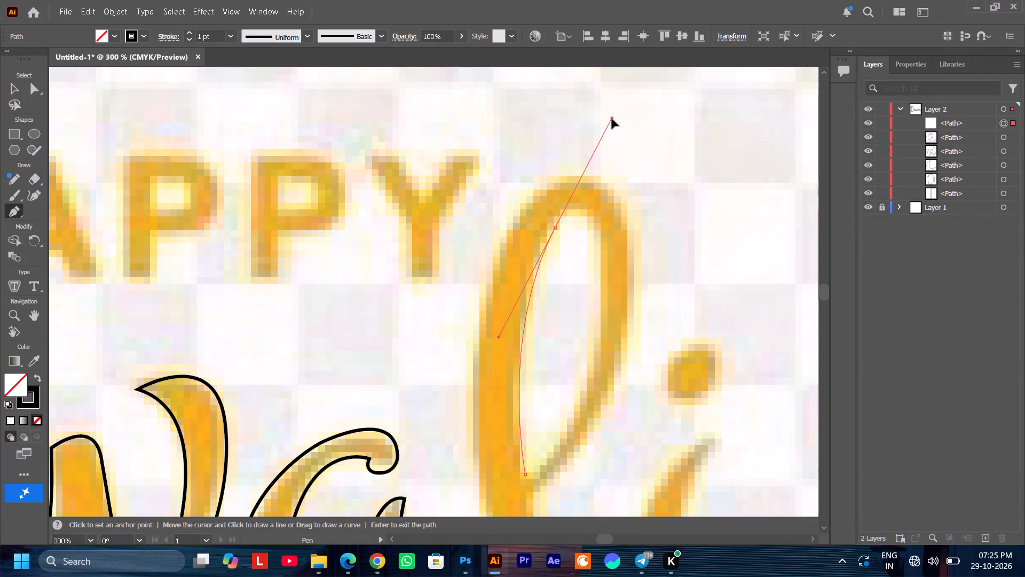
drag(612, 119, 612, 131)
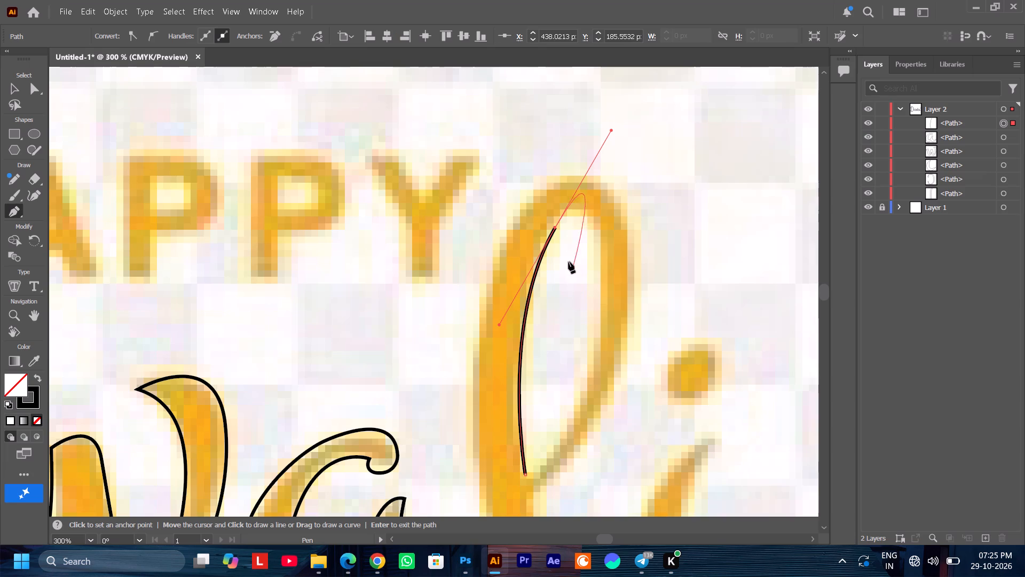
click(555, 228)
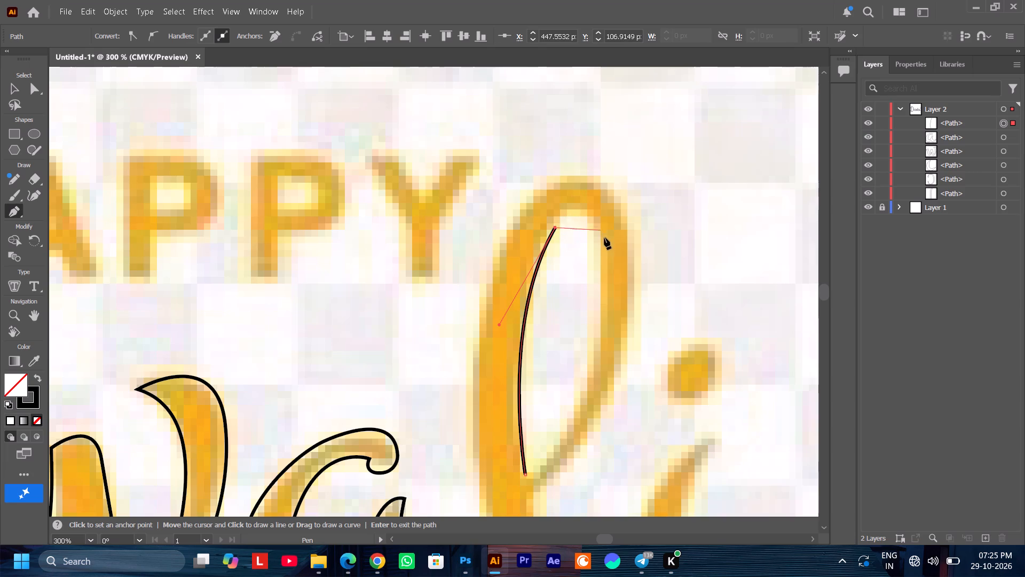
Curve the l's inner loop path over the top and down its right edge, closing it at the starting anchor.
drag(596, 247, 601, 289)
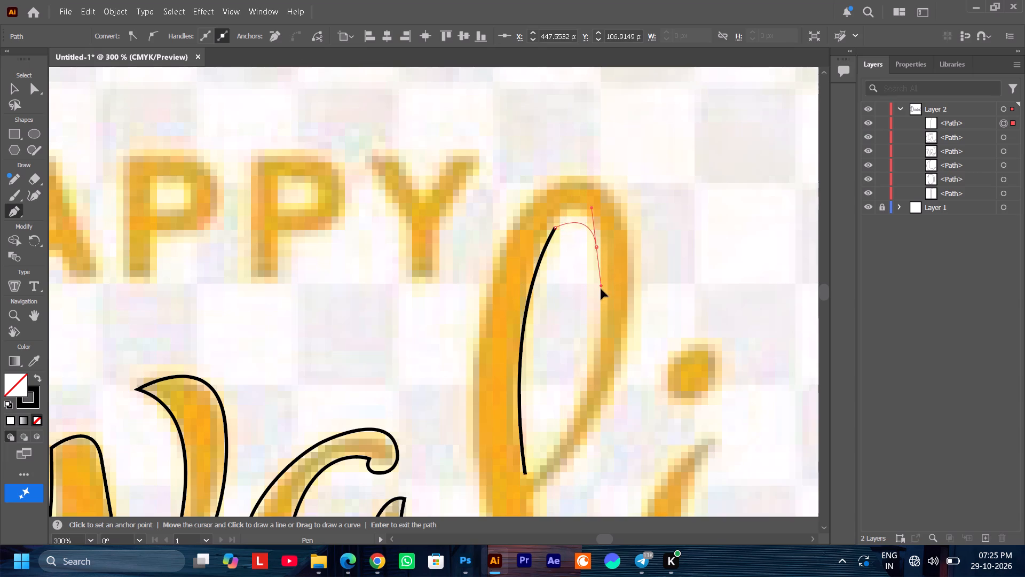
drag(601, 289, 608, 319)
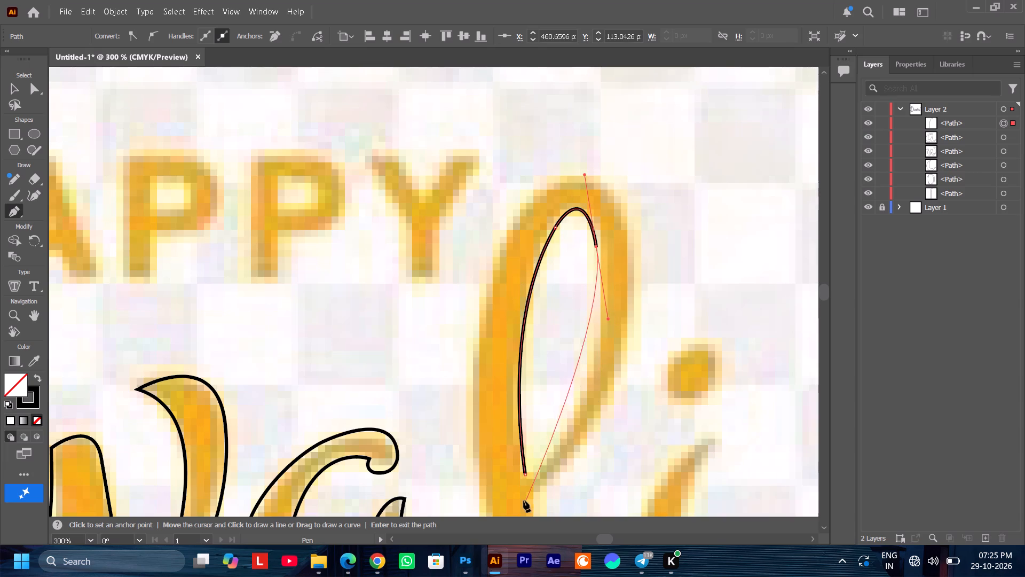
drag(526, 475, 526, 476)
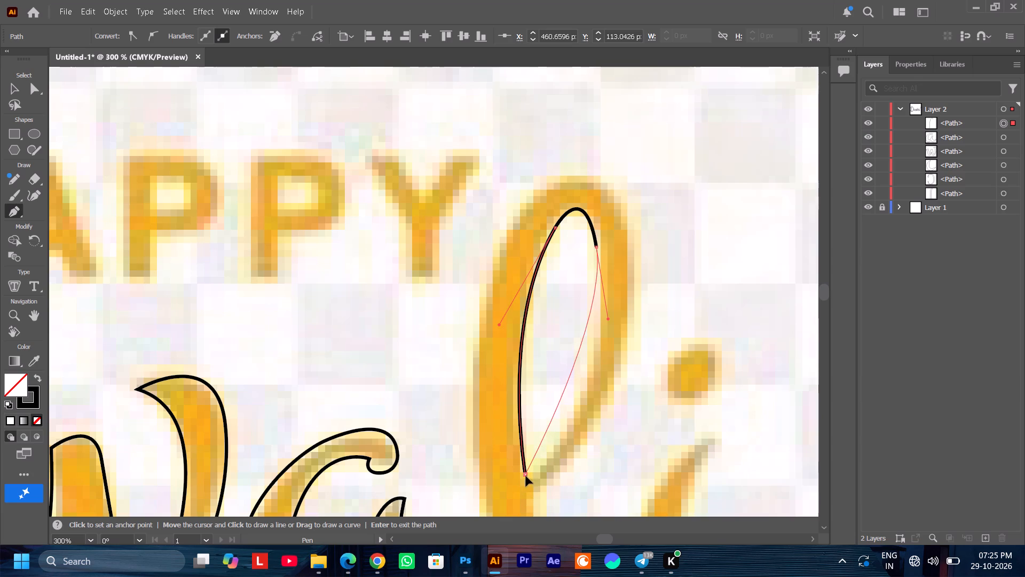
drag(526, 476, 461, 510)
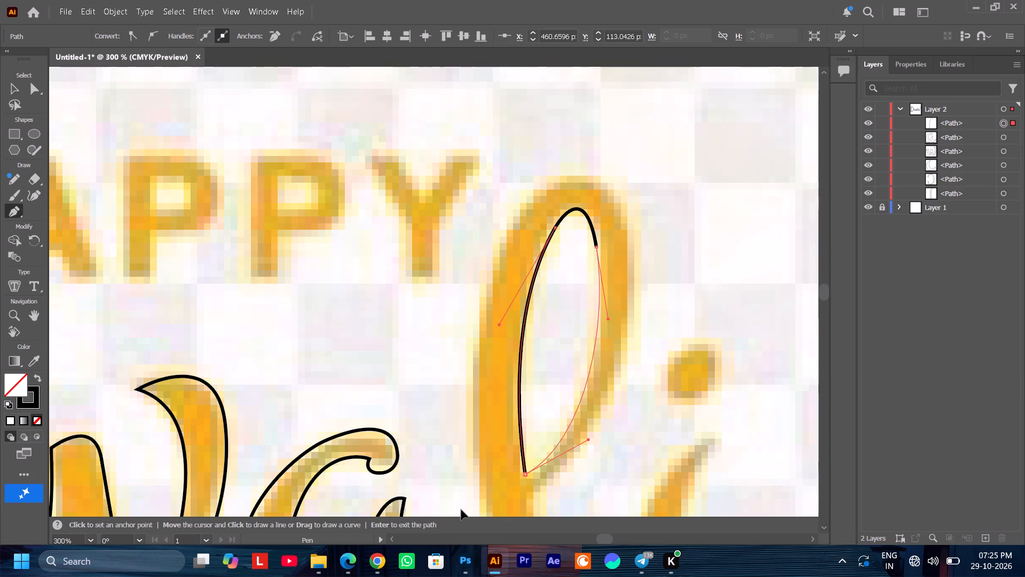
drag(461, 510, 468, 514)
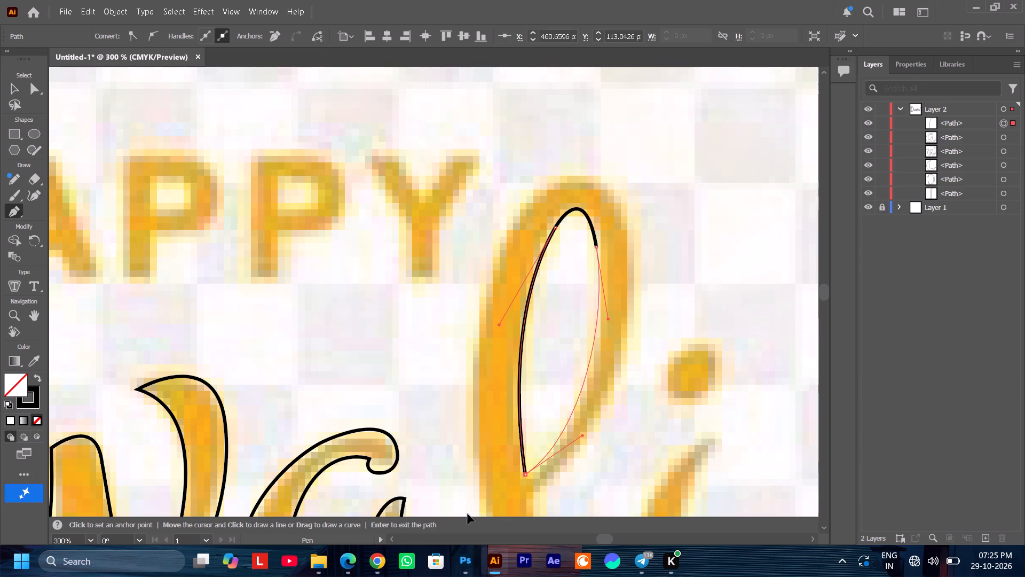
drag(468, 514, 466, 515)
Duplicate the traced body of the first i and place the copy beside the l, overlapping the a's tail.
scroll(555, 386, down, 6)
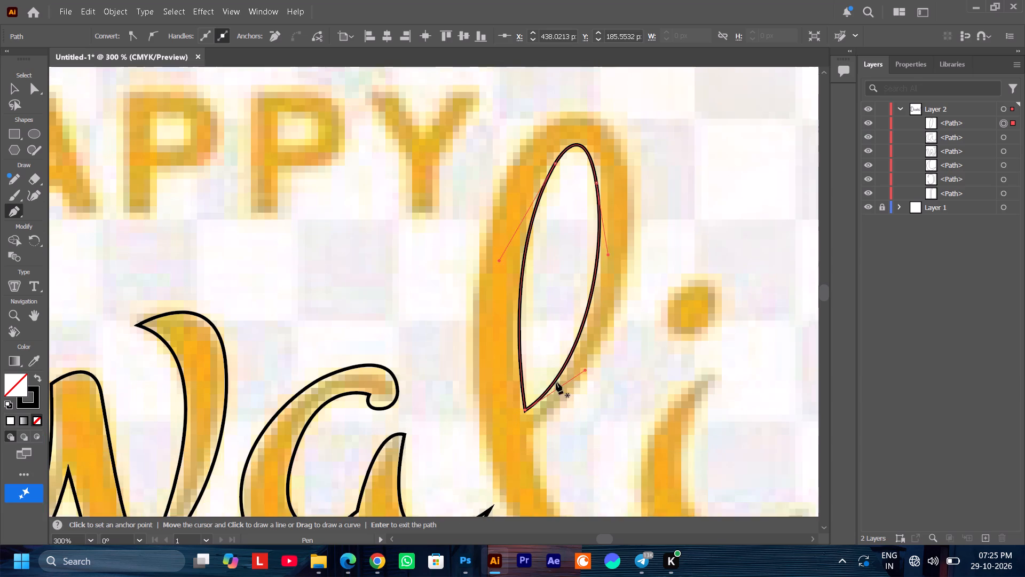
scroll(556, 383, down, 12)
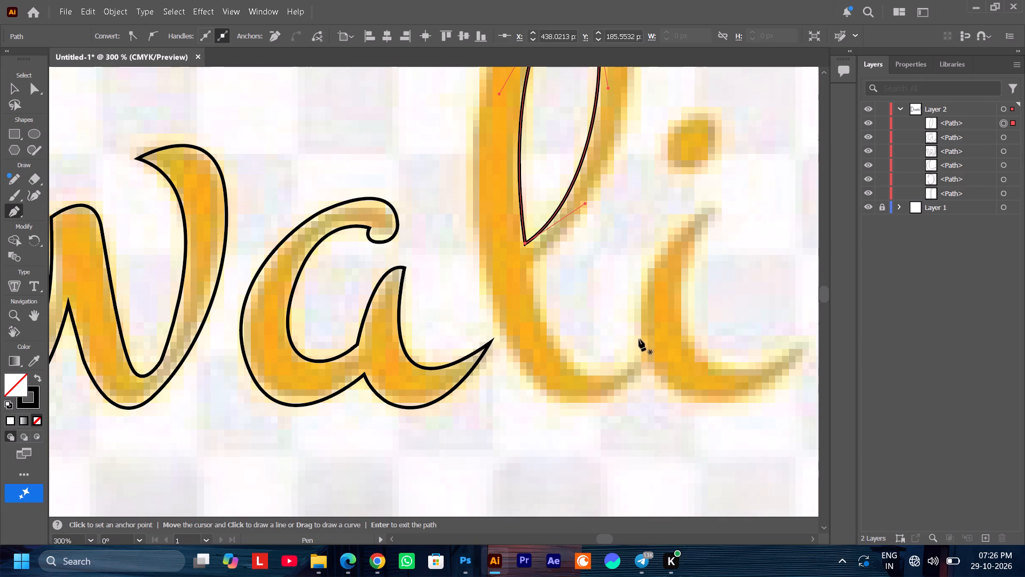
alt+scroll(640, 336, down, 3)
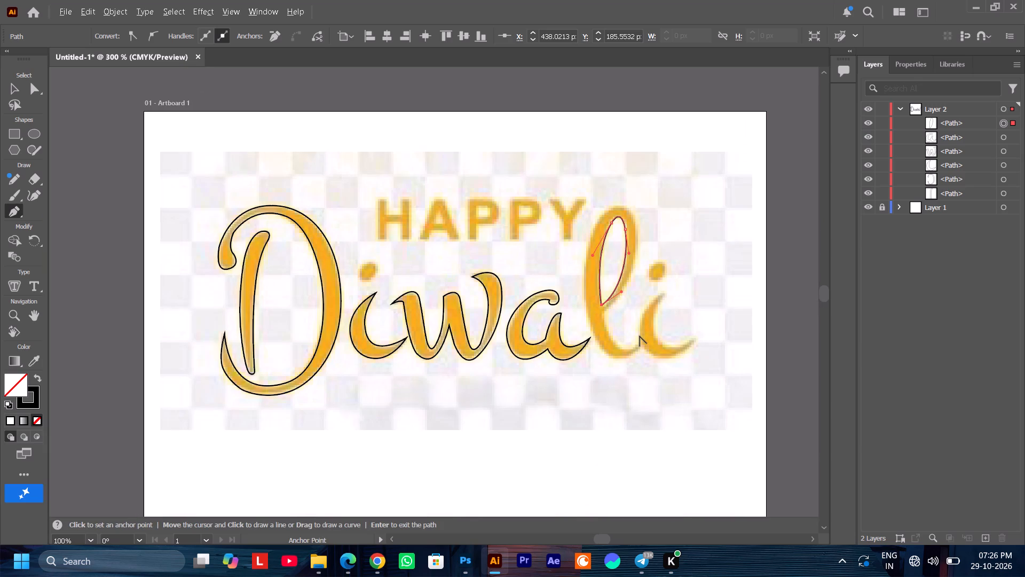
ctrl+click(395, 352)
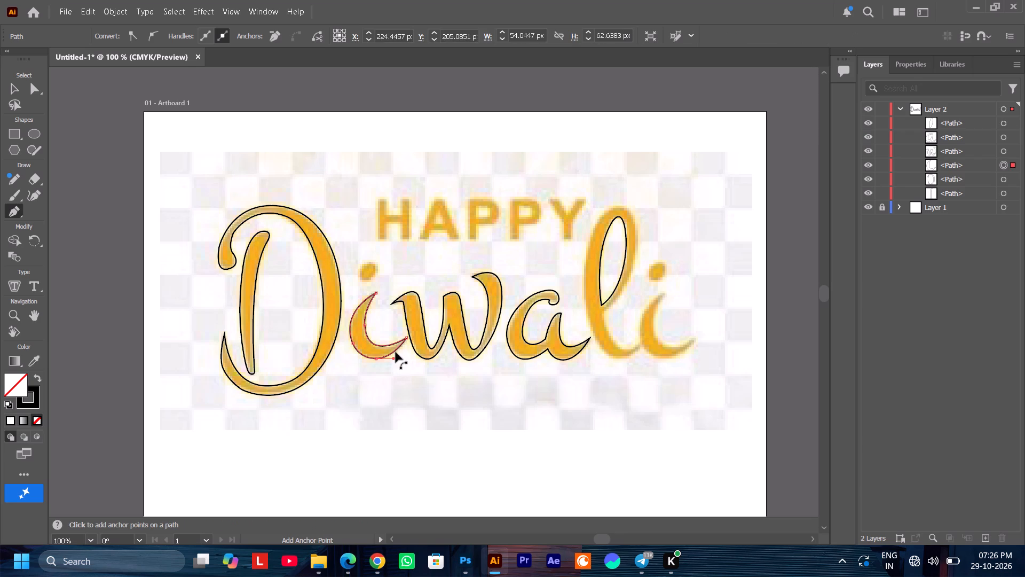
click(12, 85)
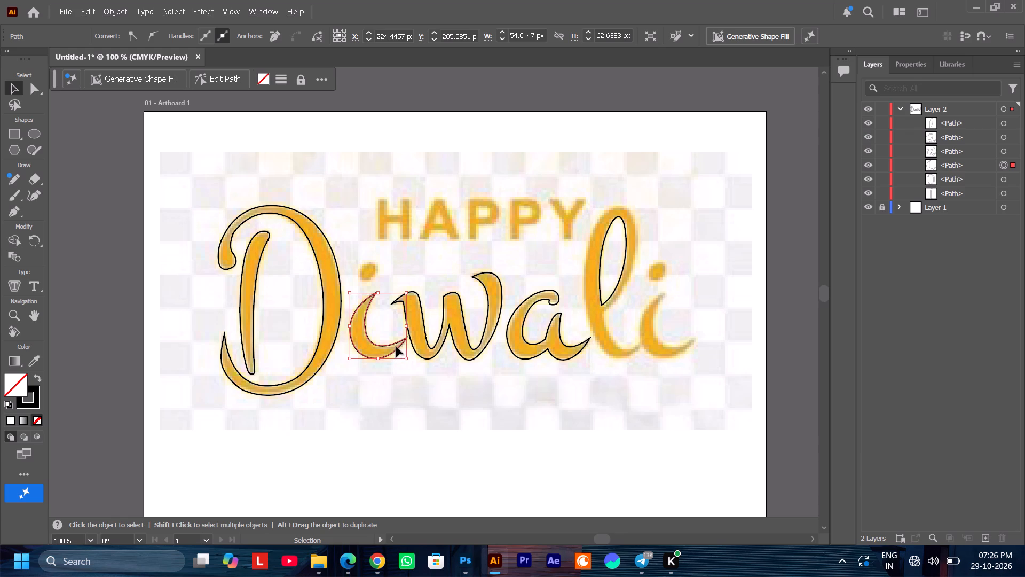
alt+scroll(397, 348, up, 6)
alt+scroll(406, 353, down, 4)
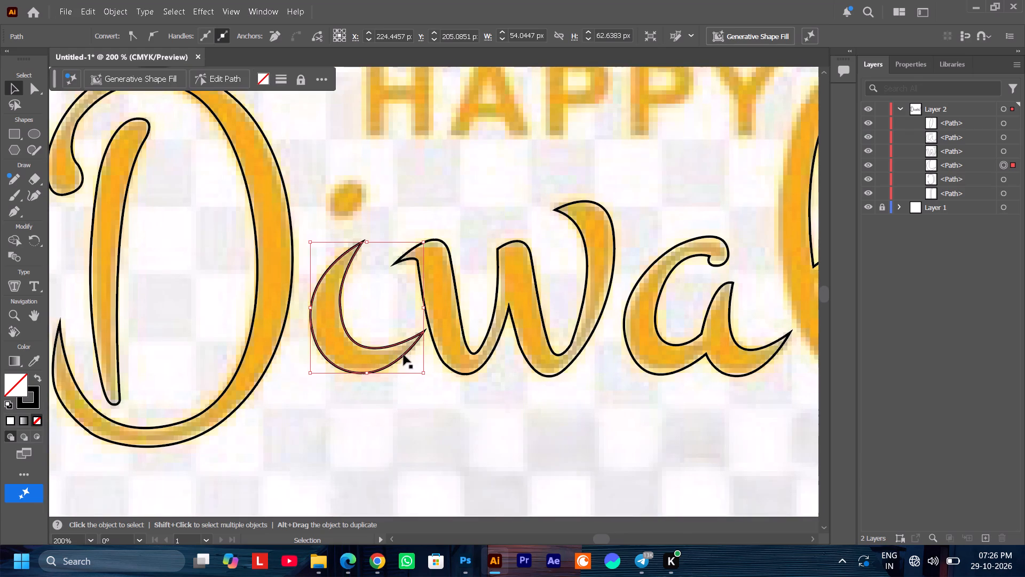
click(409, 426)
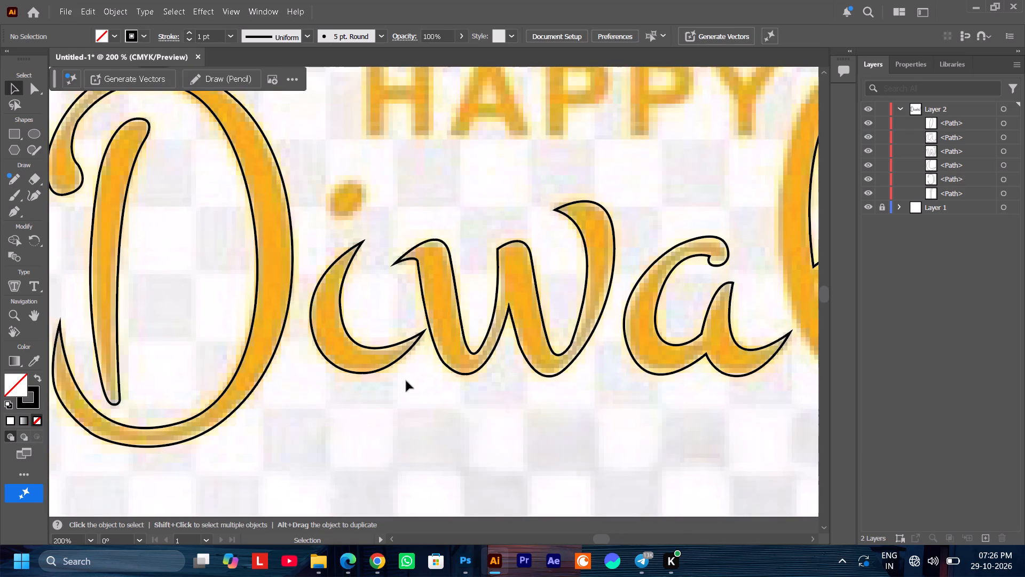
alt+click(404, 356)
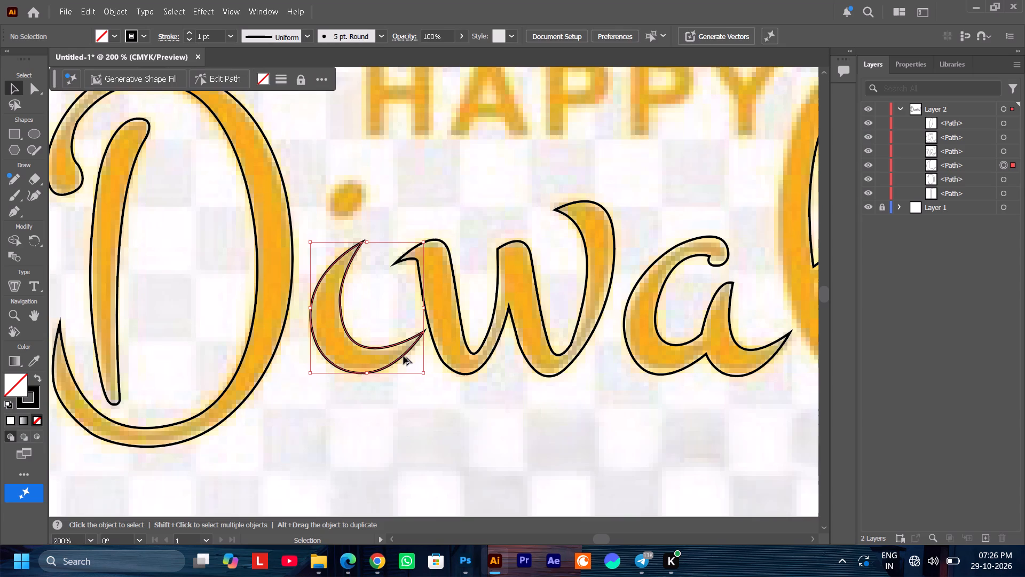
alt+drag(404, 356, 854, 376)
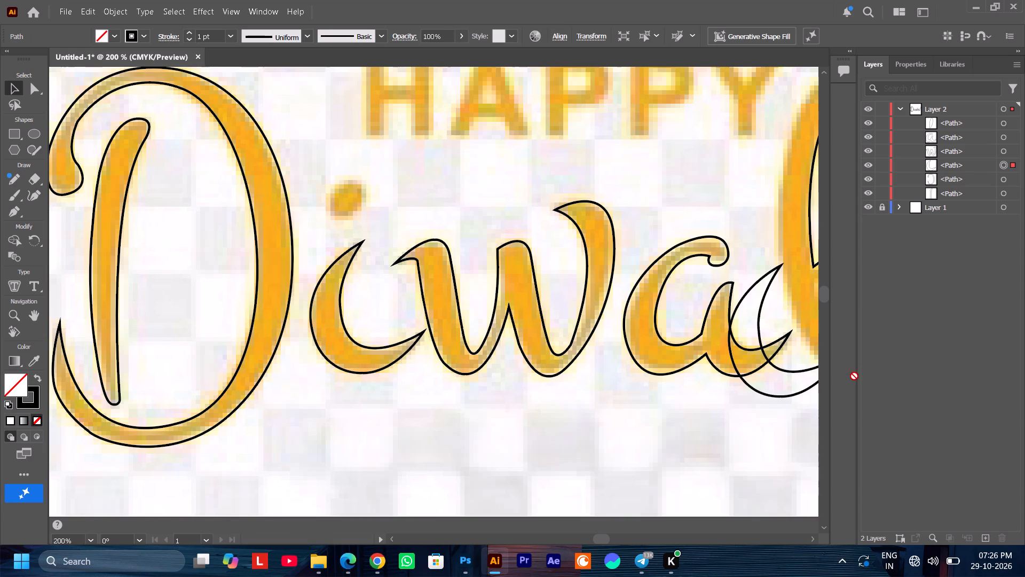
alt+drag(854, 376, 808, 407)
Move the copied i body onto the final i of the reference lettering, aligning it with the orange shape.
ctrl+scroll(676, 442, down, 7)
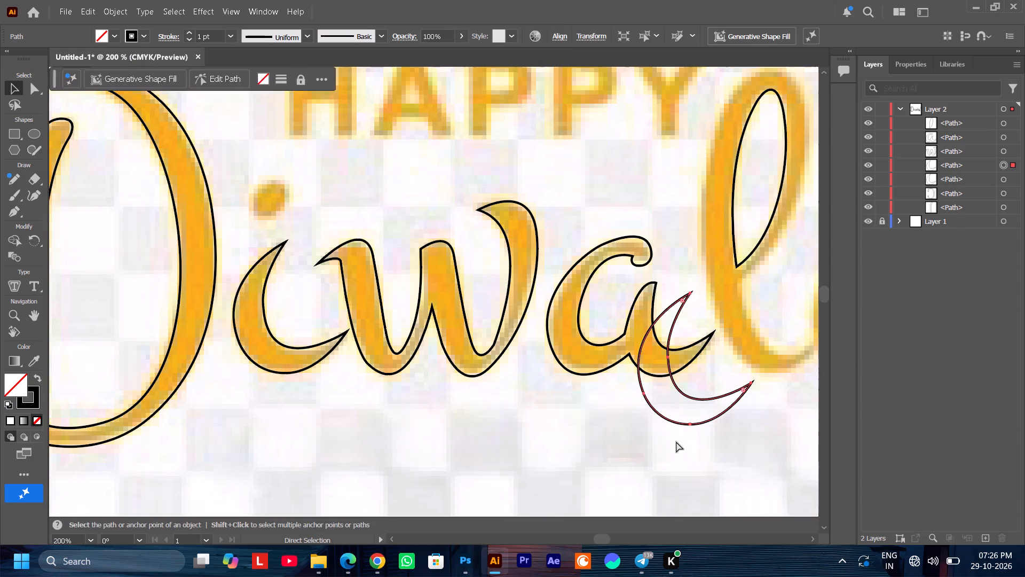
ctrl+scroll(676, 442, down, 20)
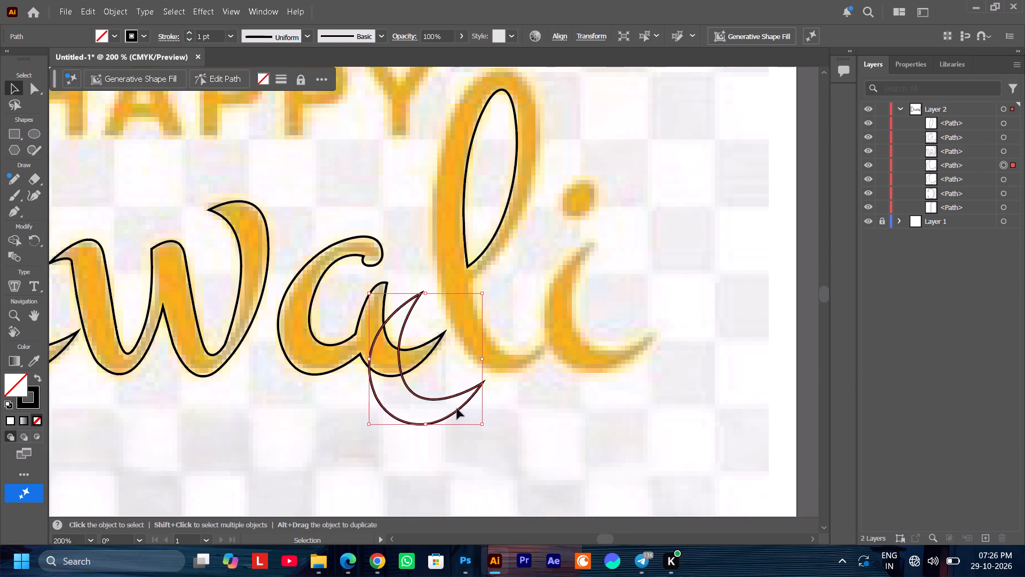
drag(460, 409, 633, 359)
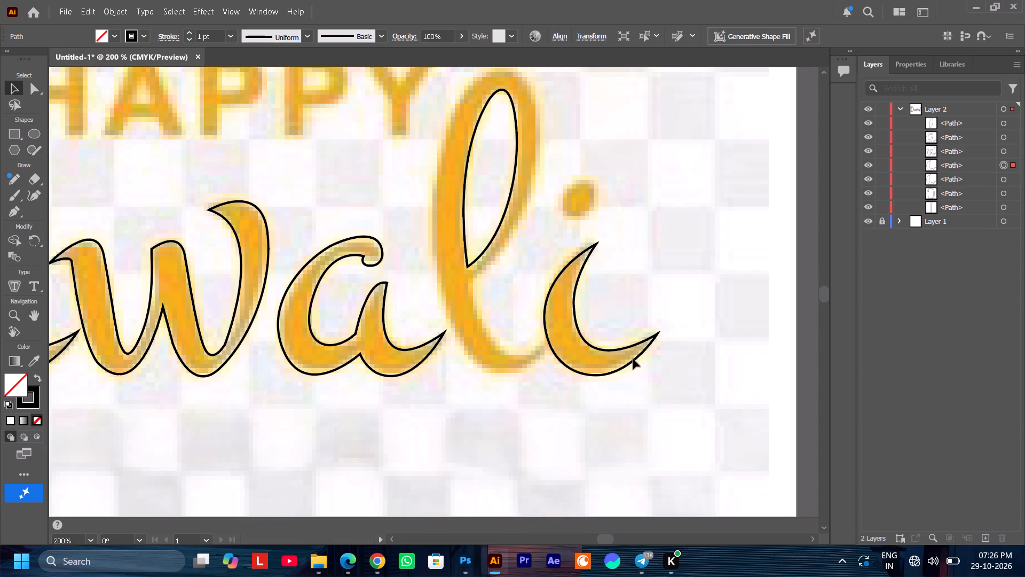
drag(633, 359, 635, 357)
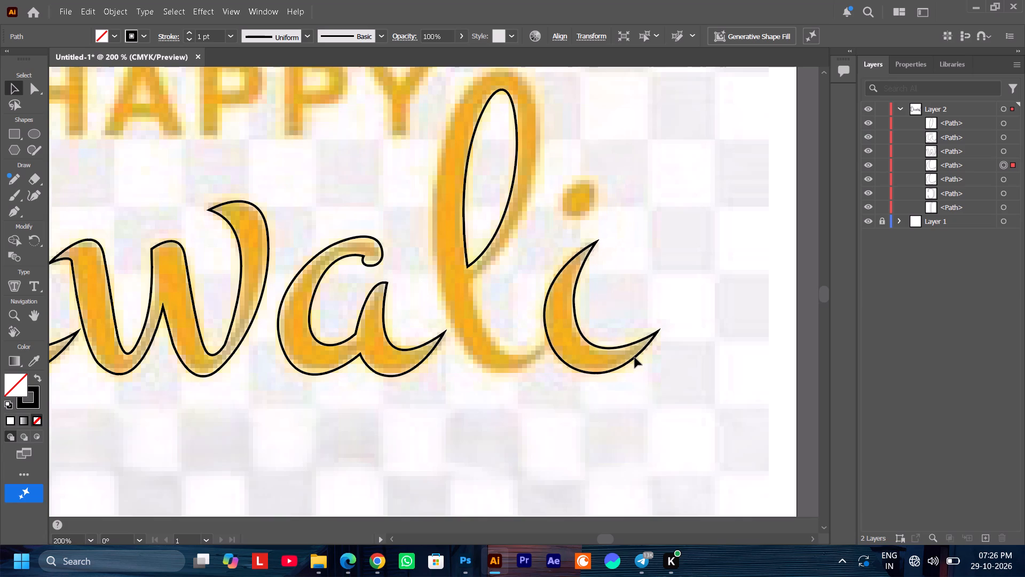
drag(635, 357, 635, 360)
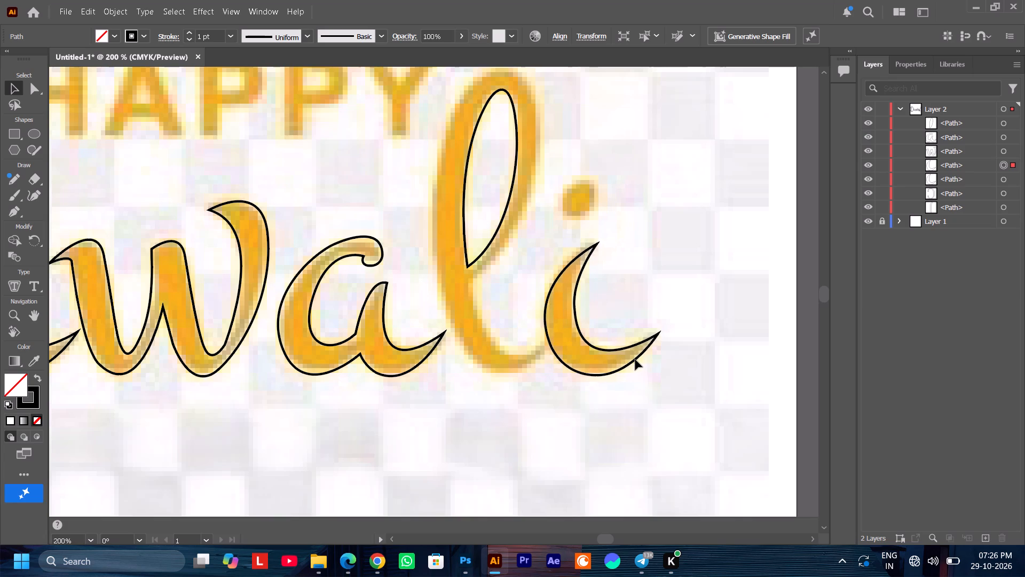
drag(635, 360, 634, 359)
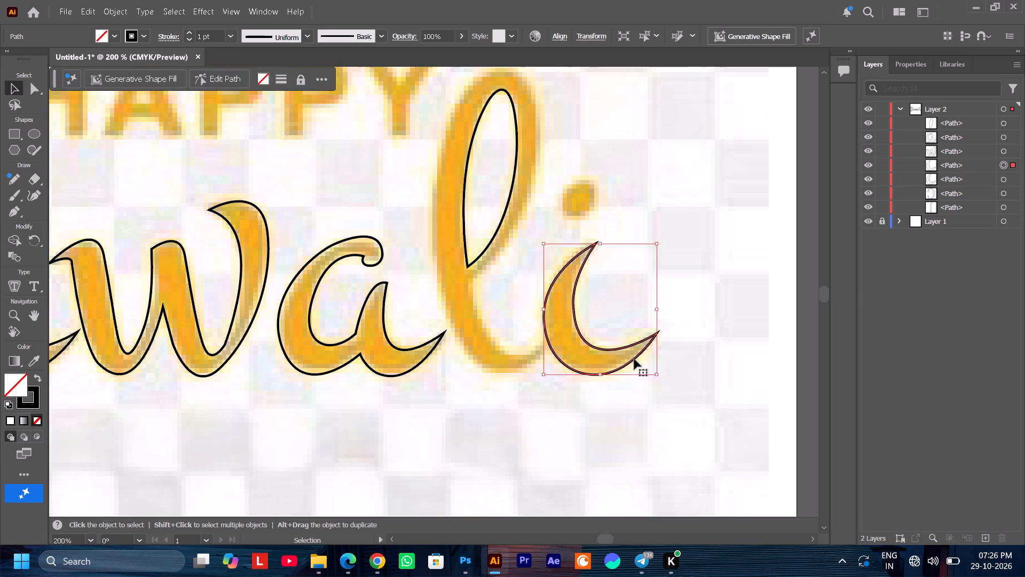
Move the top tip anchor of the final i's body outward to the tip of the orange shape.
alt+scroll(610, 260, up, 1)
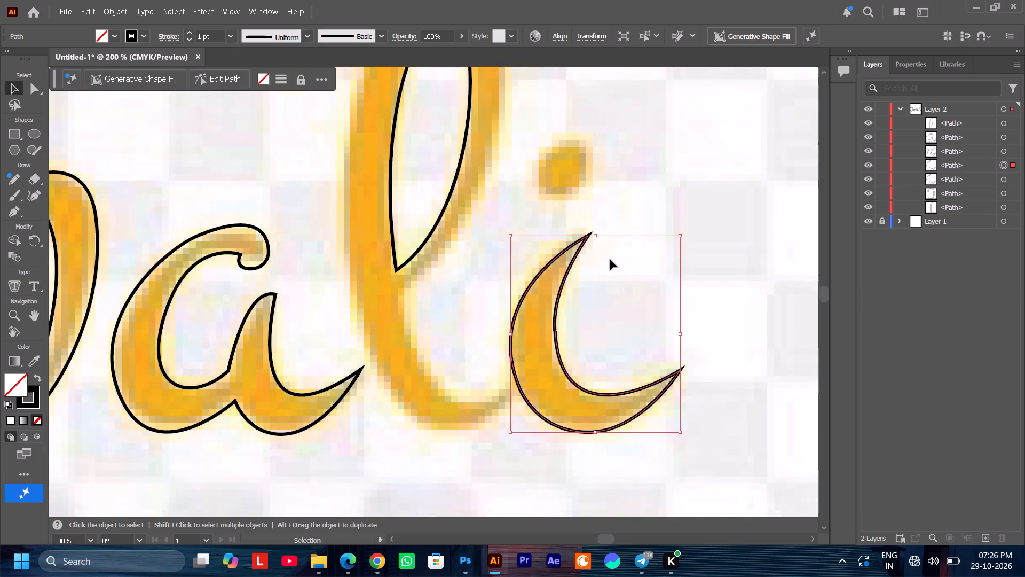
alt+scroll(610, 259, up, 1)
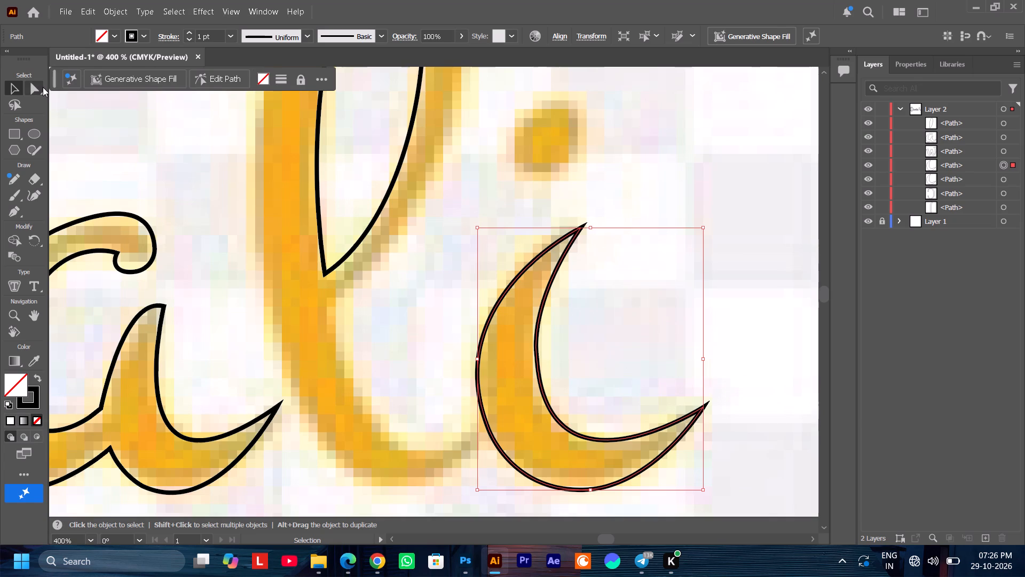
click(43, 87)
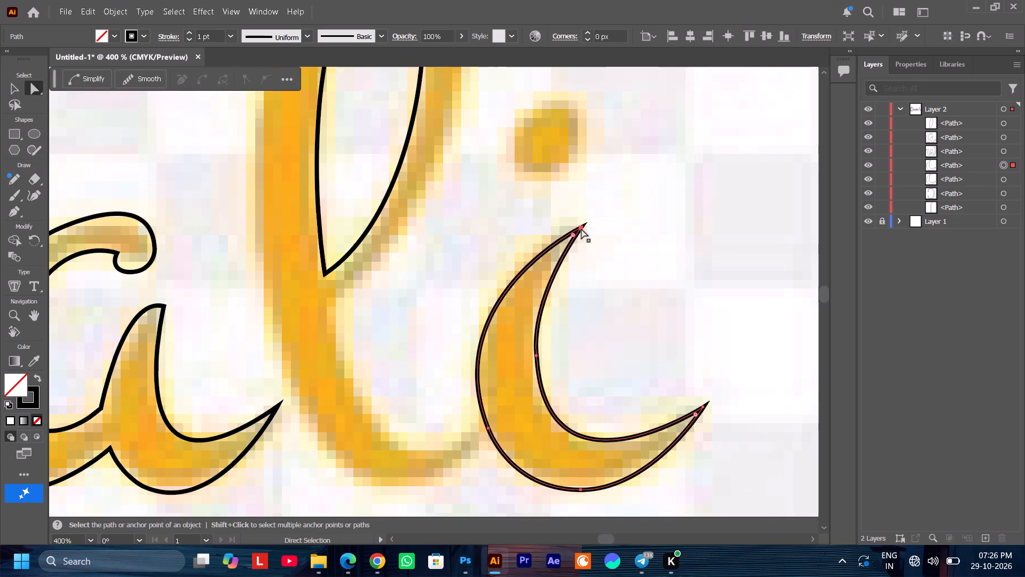
click(581, 228)
key(ctrl+z)
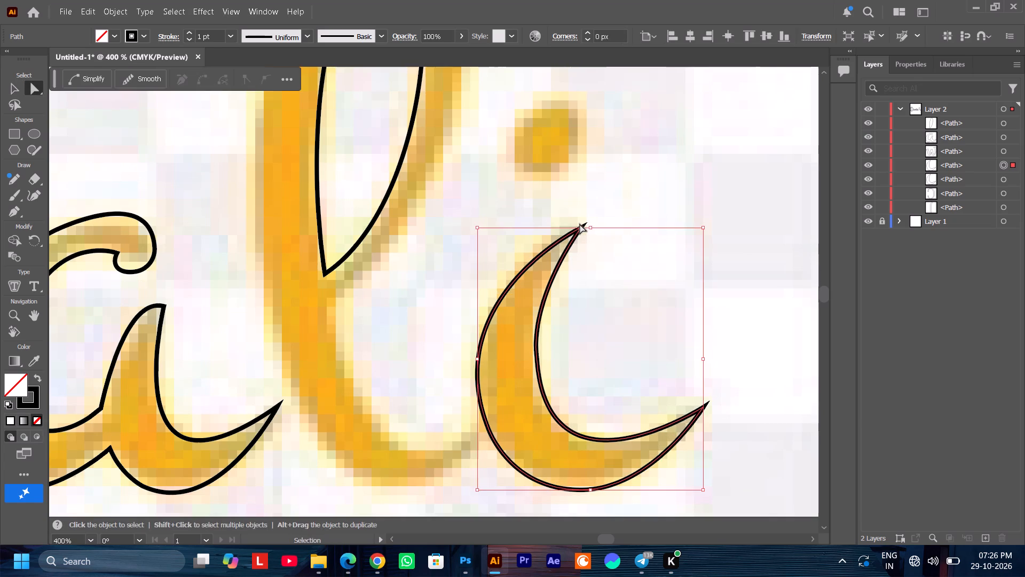
click(581, 228)
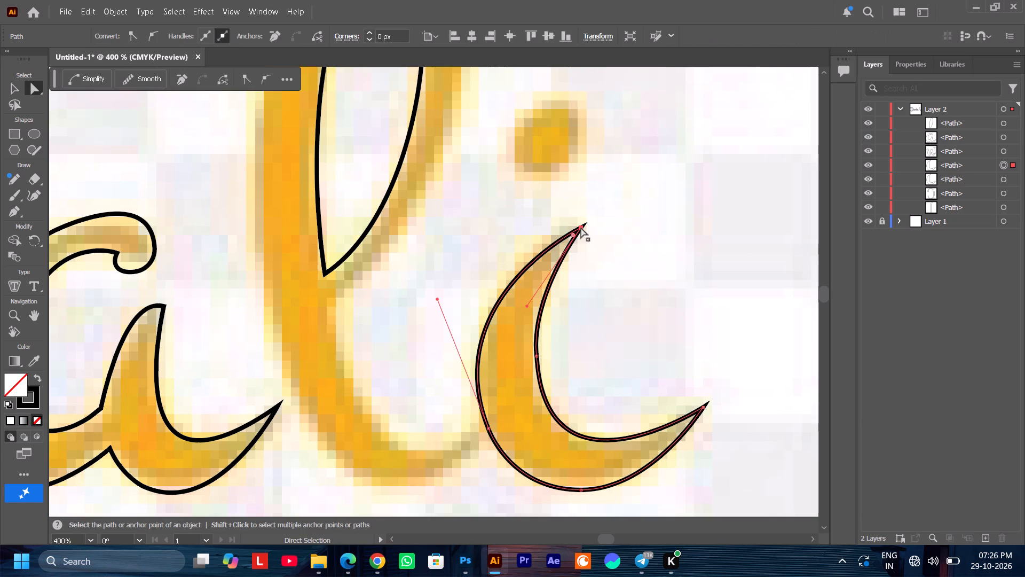
drag(581, 228, 577, 221)
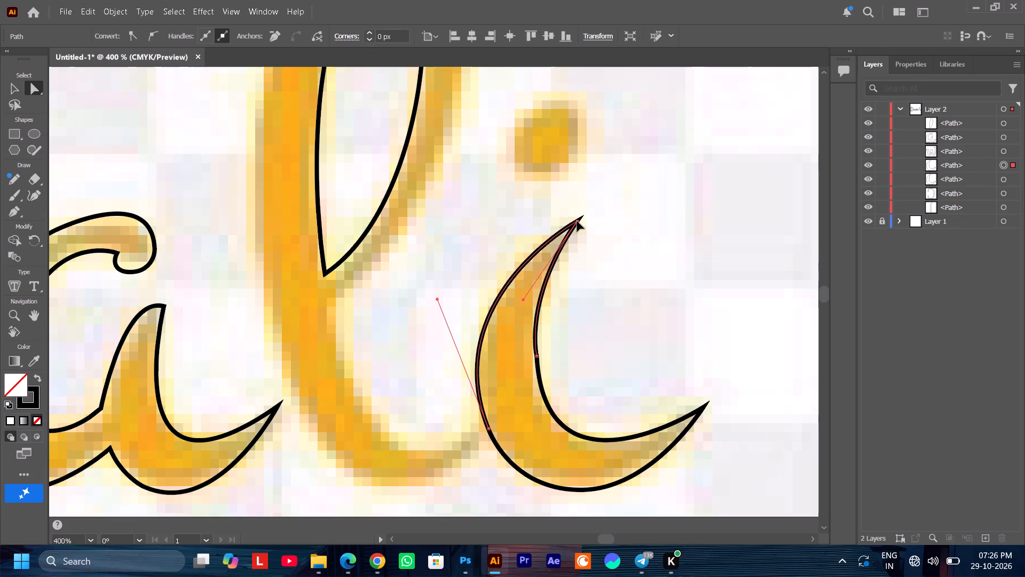
drag(577, 221, 587, 215)
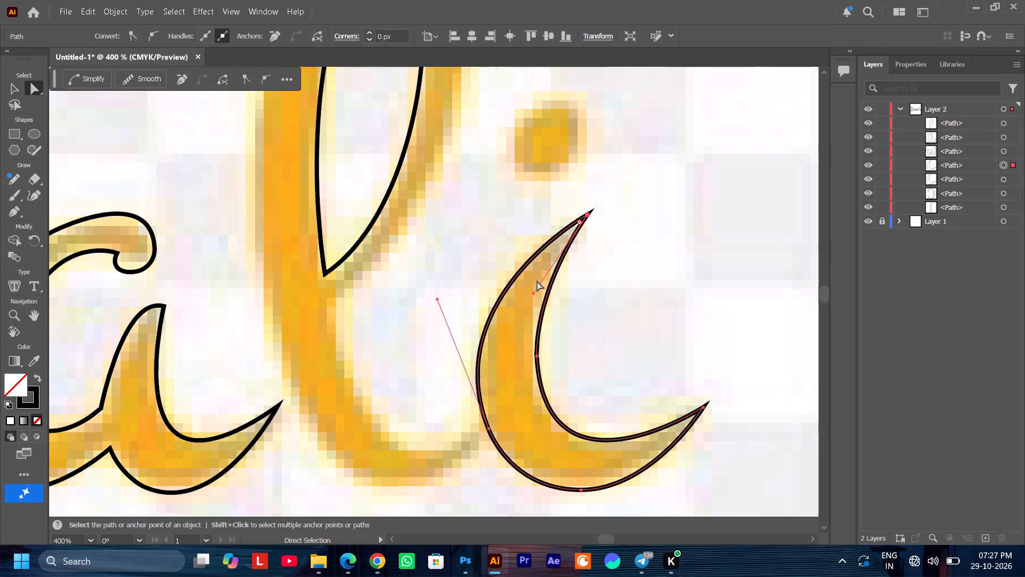
Lengthen the upper handle of the anchor on the final i's outer left edge so the curve follows the orange shape.
drag(438, 298, 437, 290)
click(485, 333)
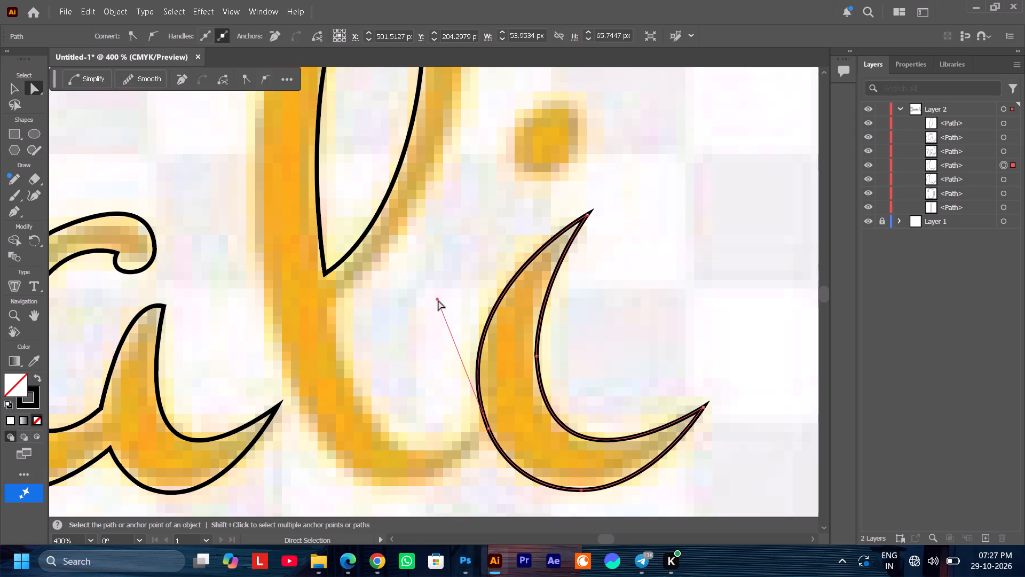
drag(438, 299, 439, 285)
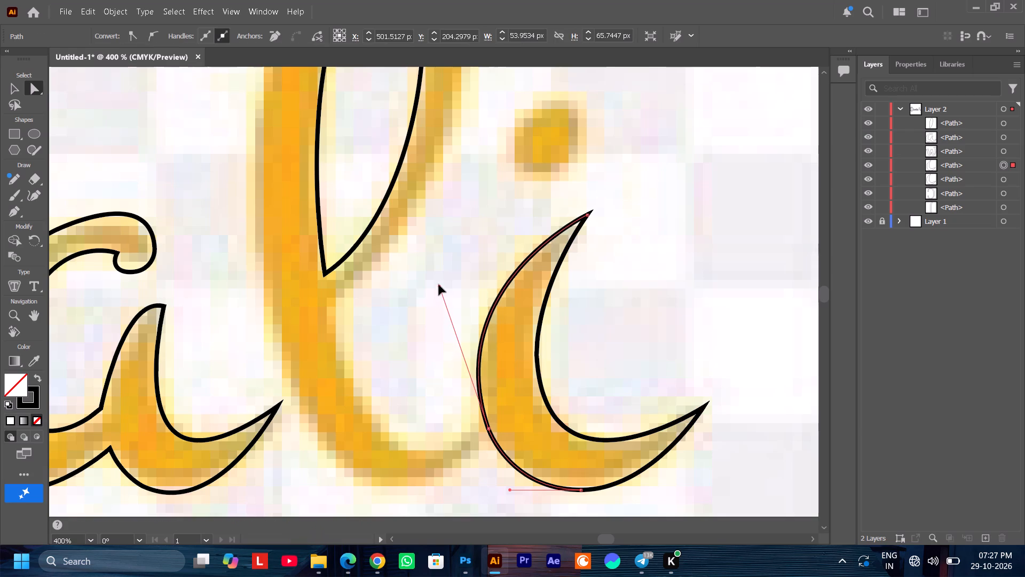
drag(439, 285, 434, 274)
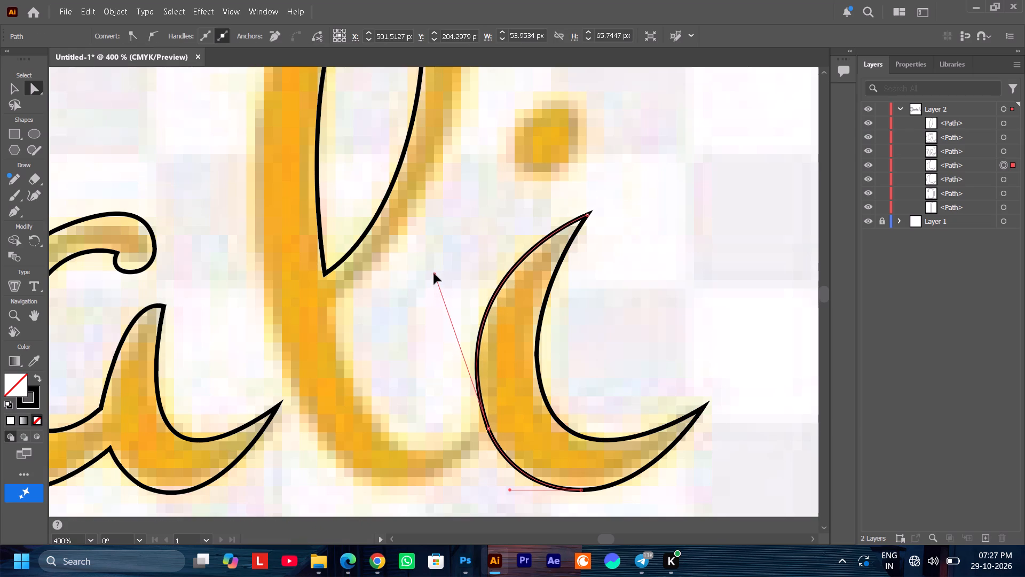
drag(434, 274, 434, 273)
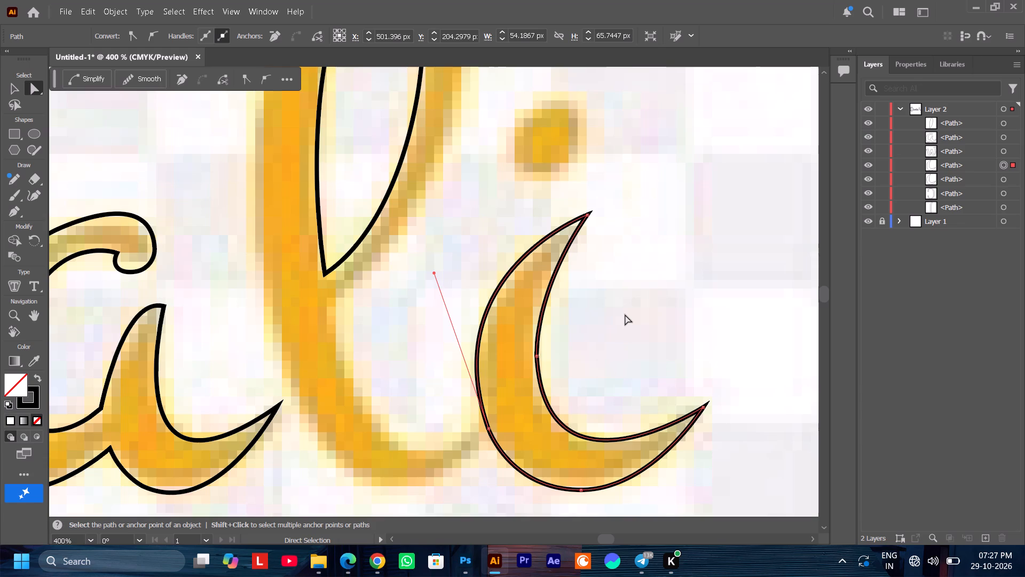
Start a new Pen path for the l's outer outline where its tail meets the left edge of the final i.
scroll(625, 315, down, 3)
scroll(625, 315, up, 2)
alt+scroll(625, 315, down, 2)
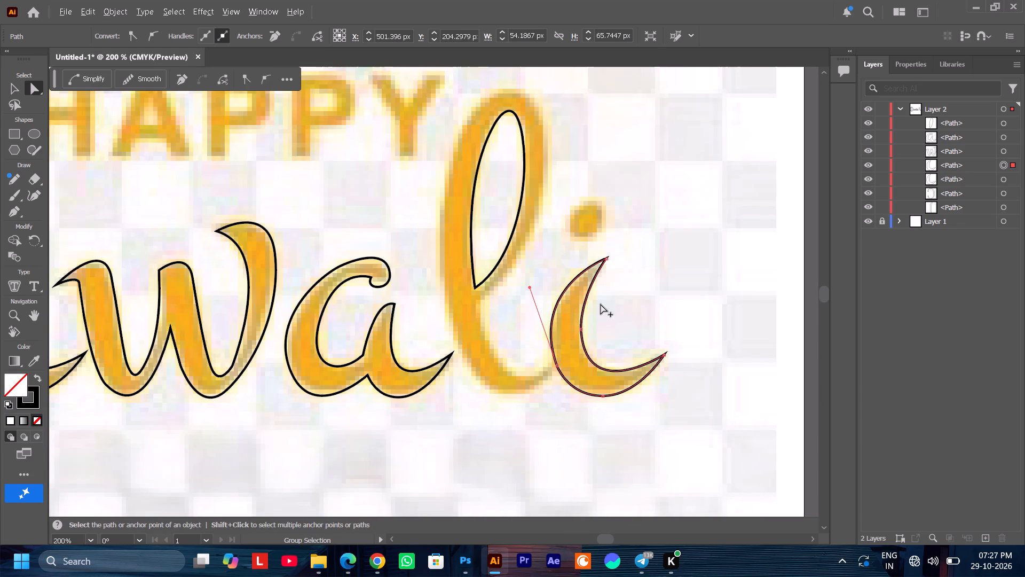
click(13, 209)
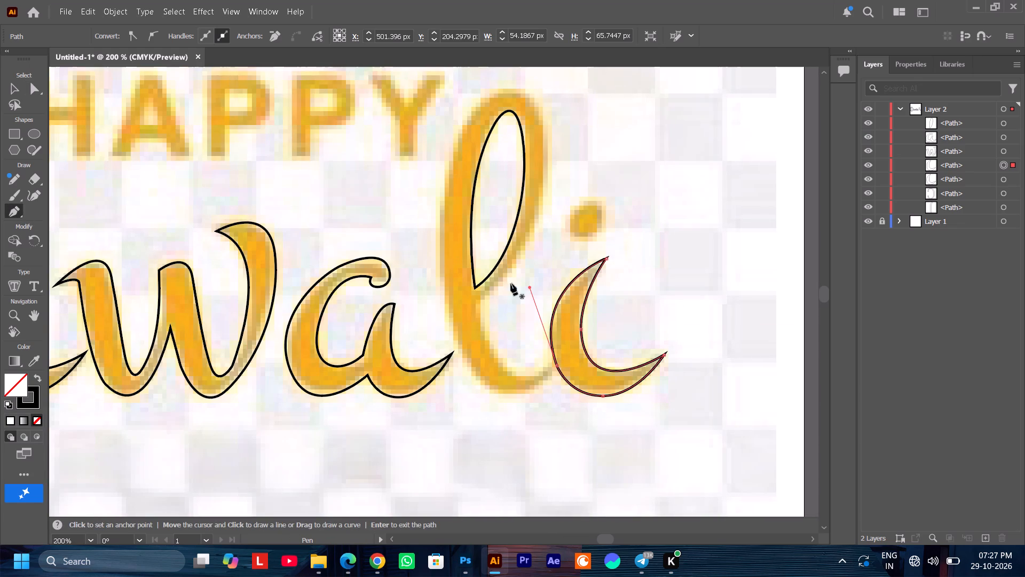
alt+scroll(546, 367, up, 3)
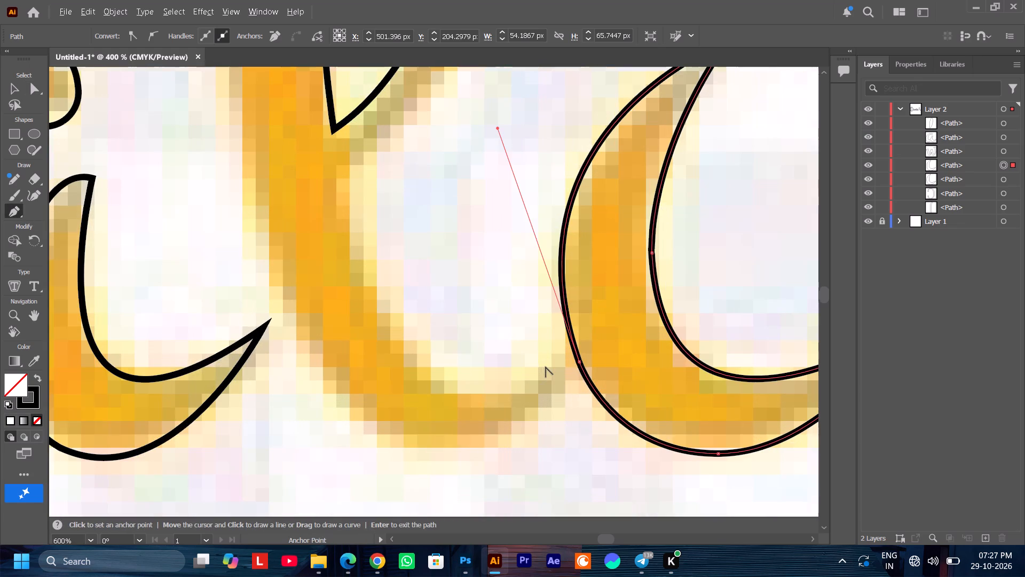
click(572, 322)
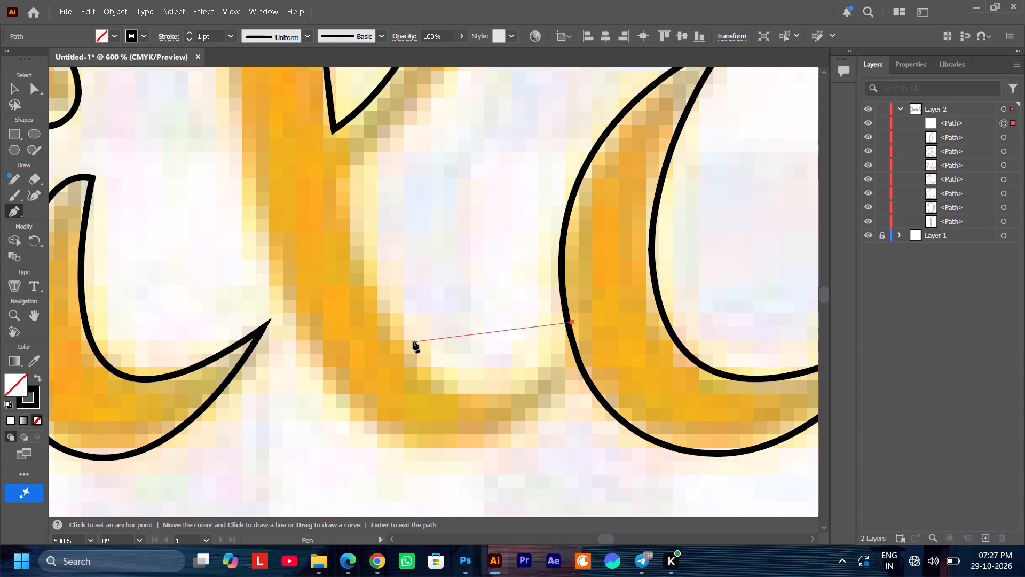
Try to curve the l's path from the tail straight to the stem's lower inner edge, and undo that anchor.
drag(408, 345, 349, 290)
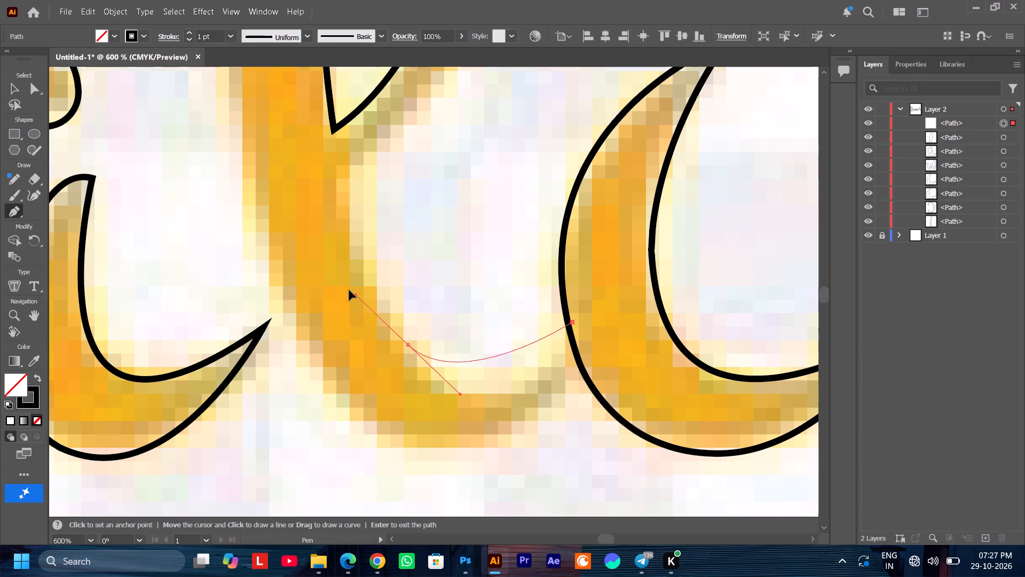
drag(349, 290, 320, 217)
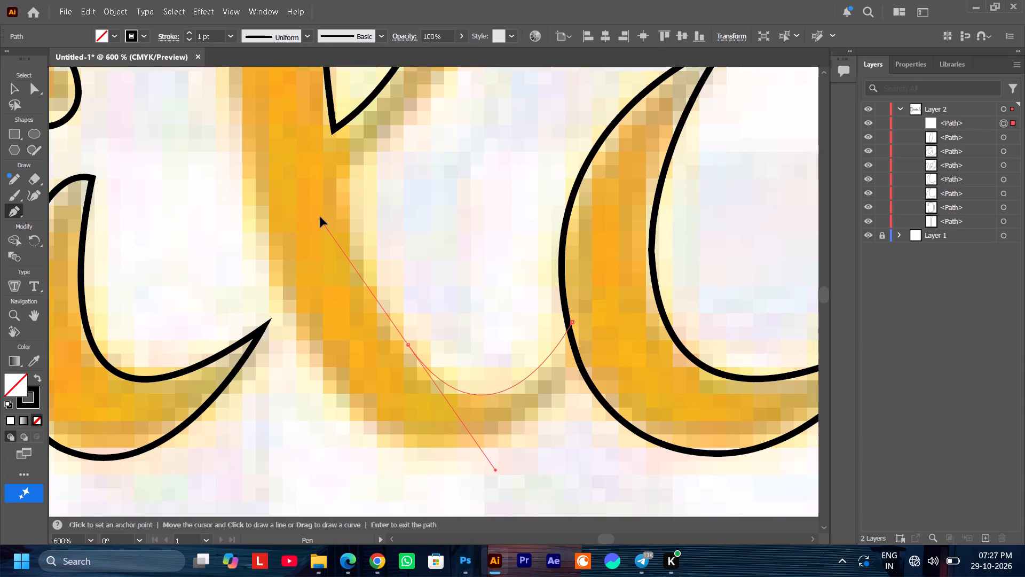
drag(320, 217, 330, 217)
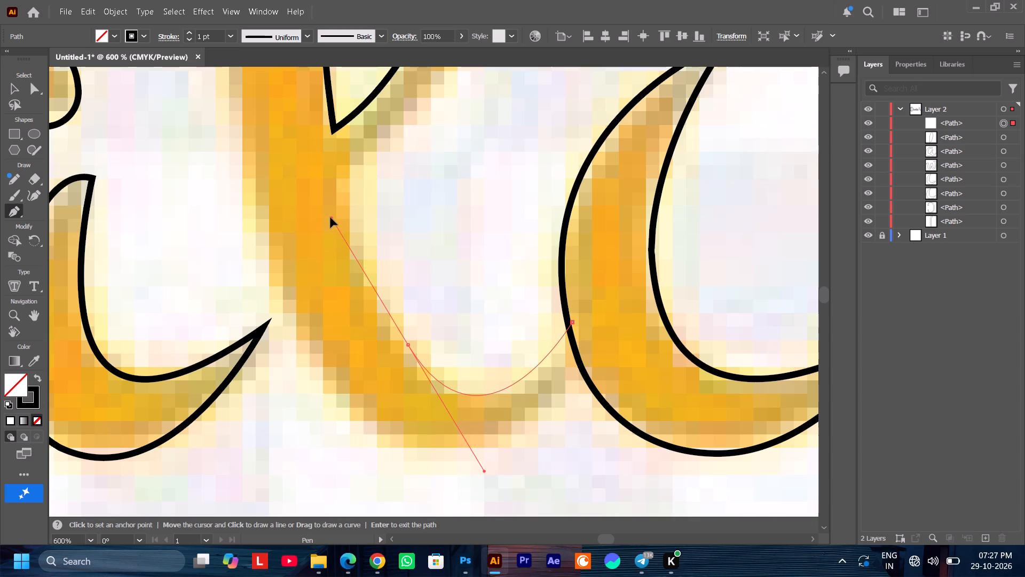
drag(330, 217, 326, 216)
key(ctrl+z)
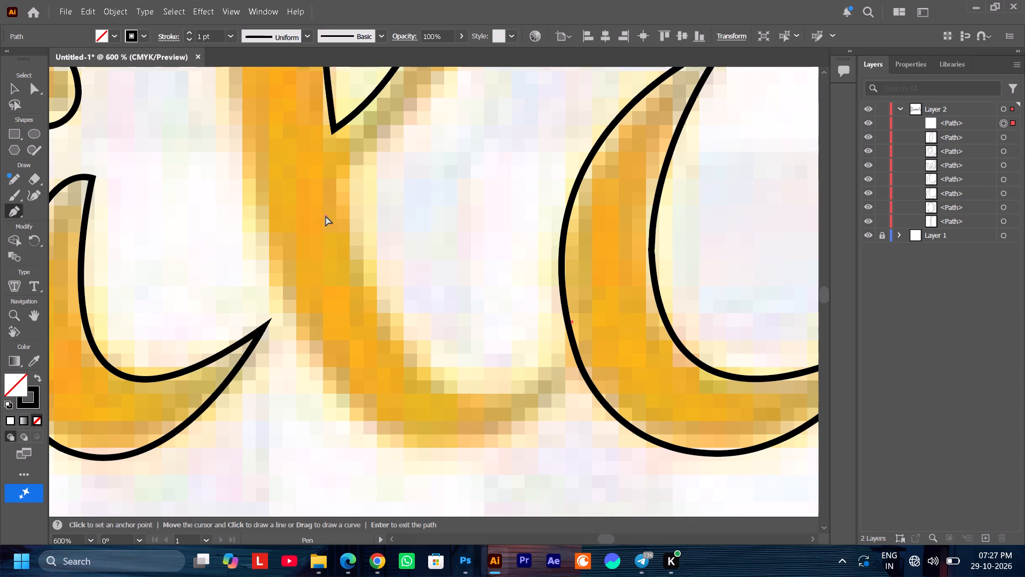
Curve the l's path from the final i down to an anchor at the lowest point of the tail's upper edge.
drag(476, 394, 450, 388)
drag(450, 388, 424, 384)
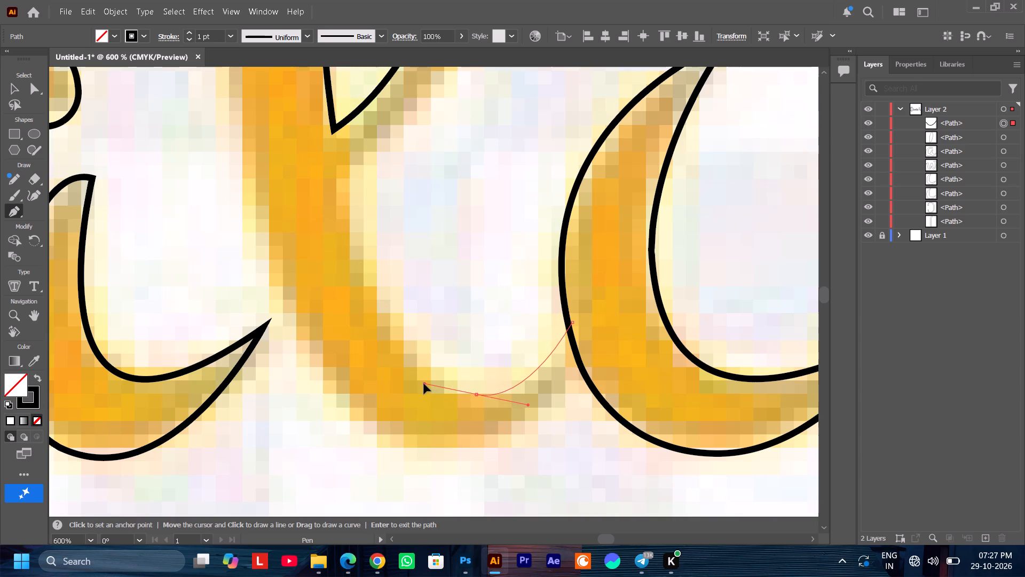
drag(424, 384, 425, 386)
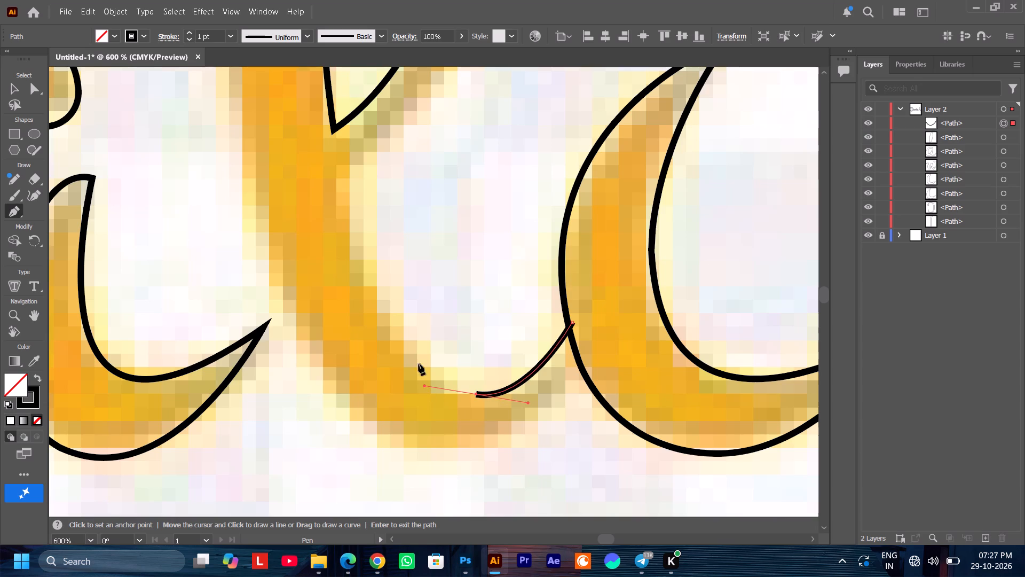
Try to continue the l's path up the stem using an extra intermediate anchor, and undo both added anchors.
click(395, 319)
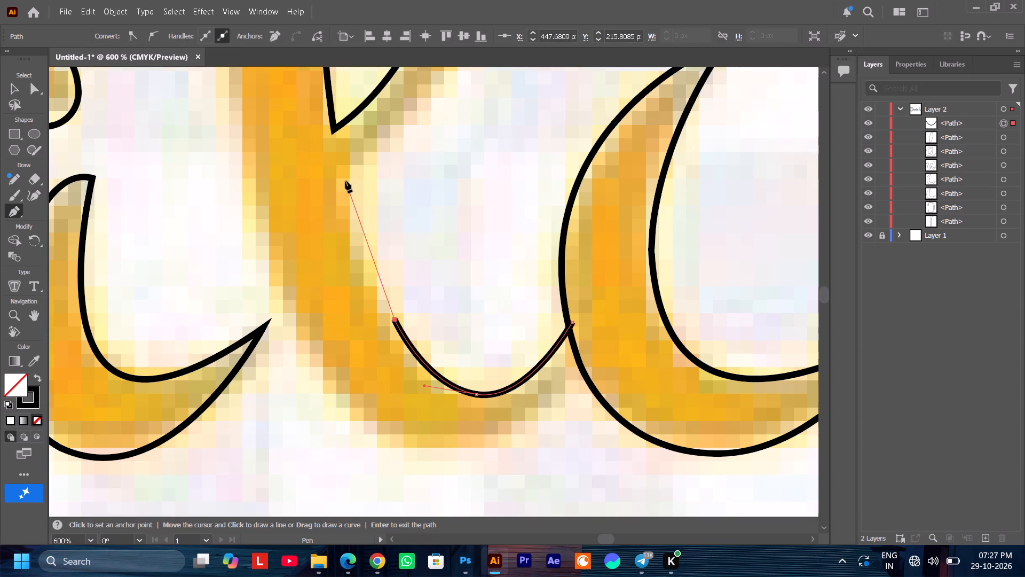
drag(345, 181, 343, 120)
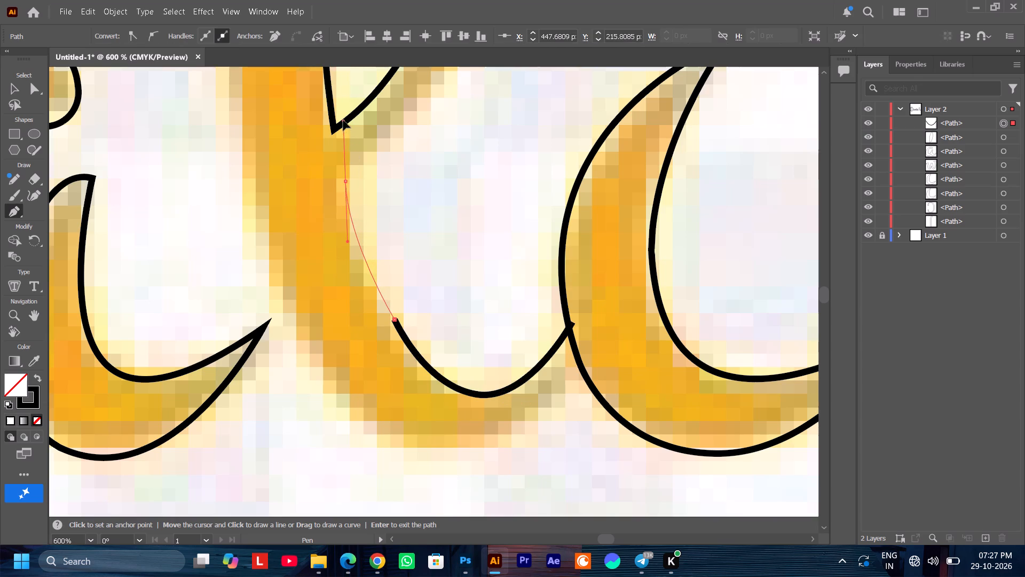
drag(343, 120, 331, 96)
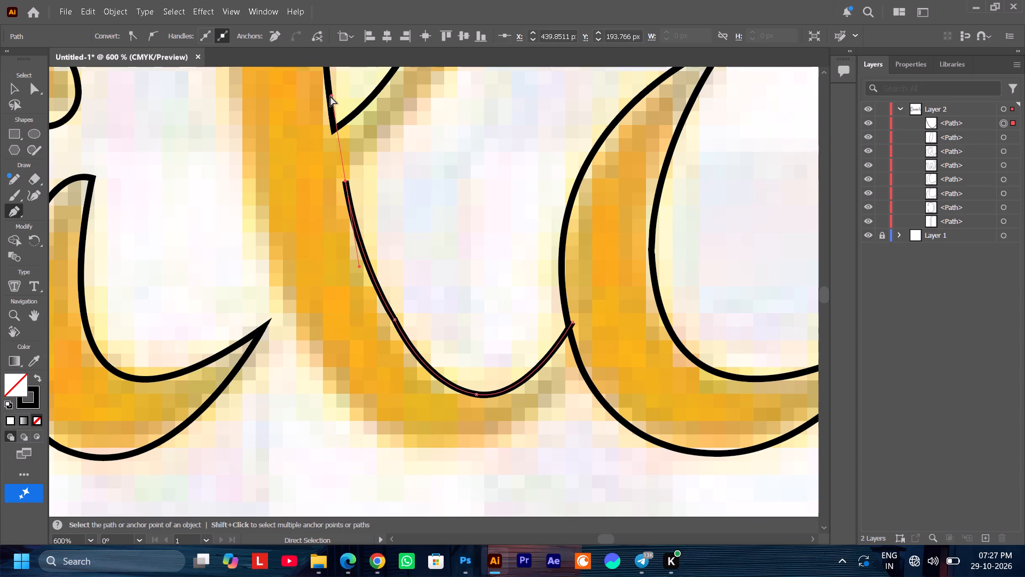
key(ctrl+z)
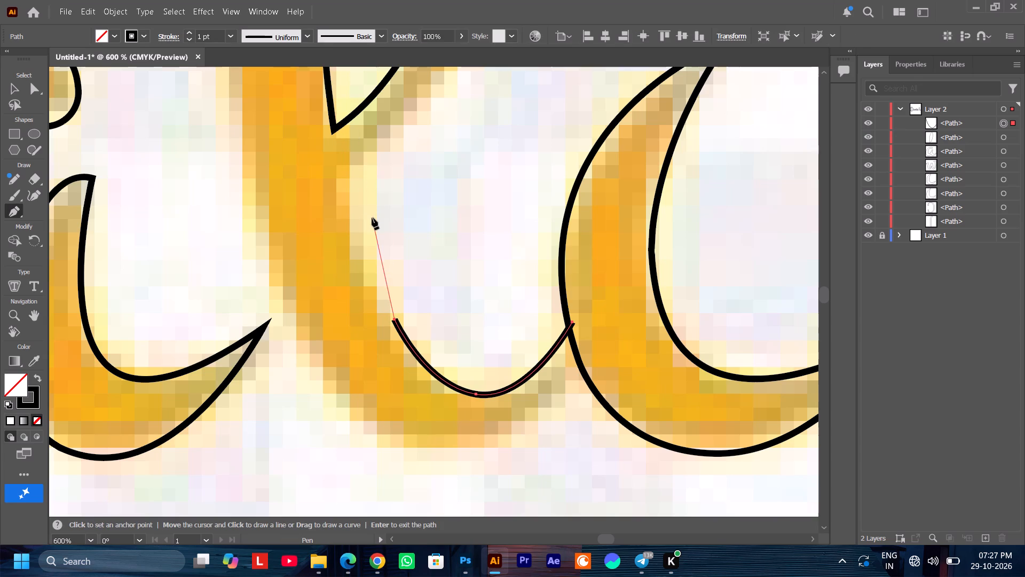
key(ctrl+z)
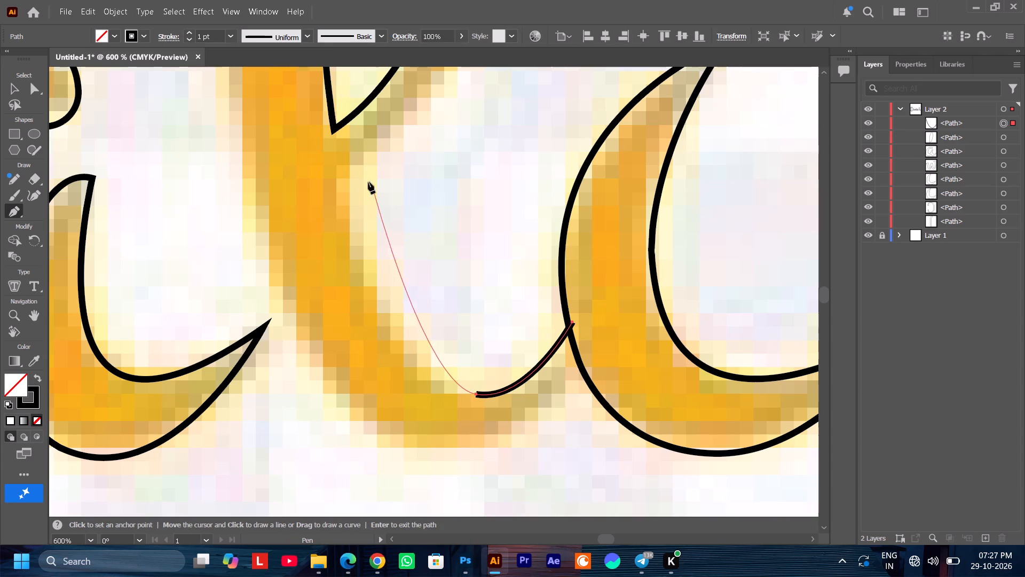
Curve the l's path up the stem's inner edge to just below the stroke crossing, and remove the anchor's outgoing handle.
drag(346, 179, 349, 150)
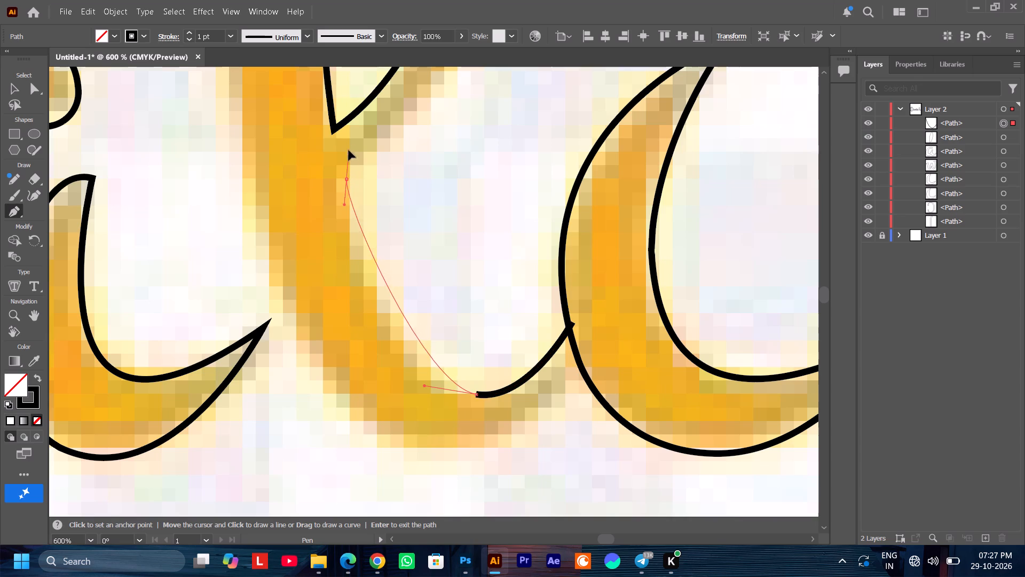
drag(349, 150, 341, 68)
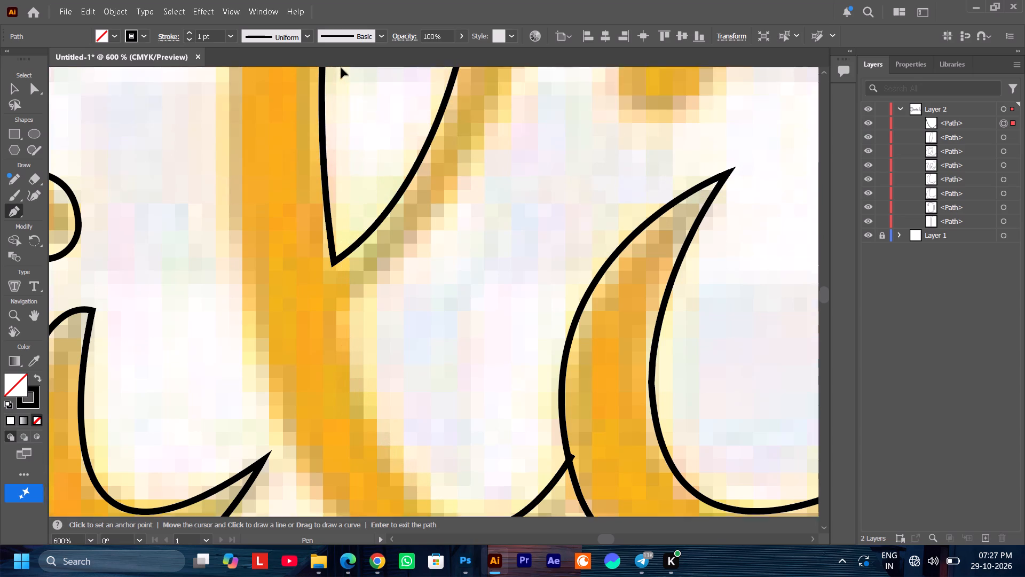
drag(341, 68, 334, 136)
alt+scroll(334, 127, down, 1)
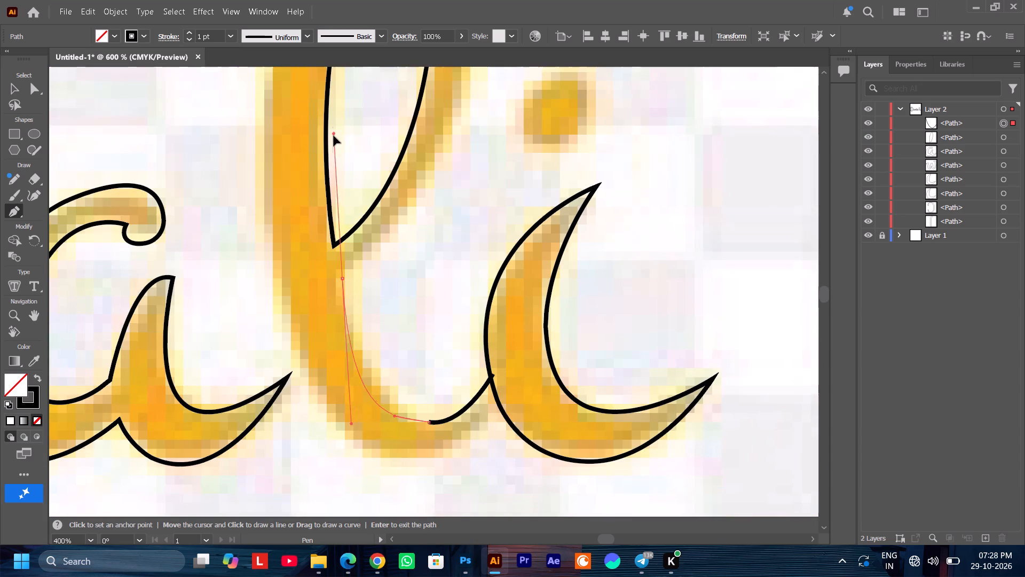
drag(334, 136, 314, 167)
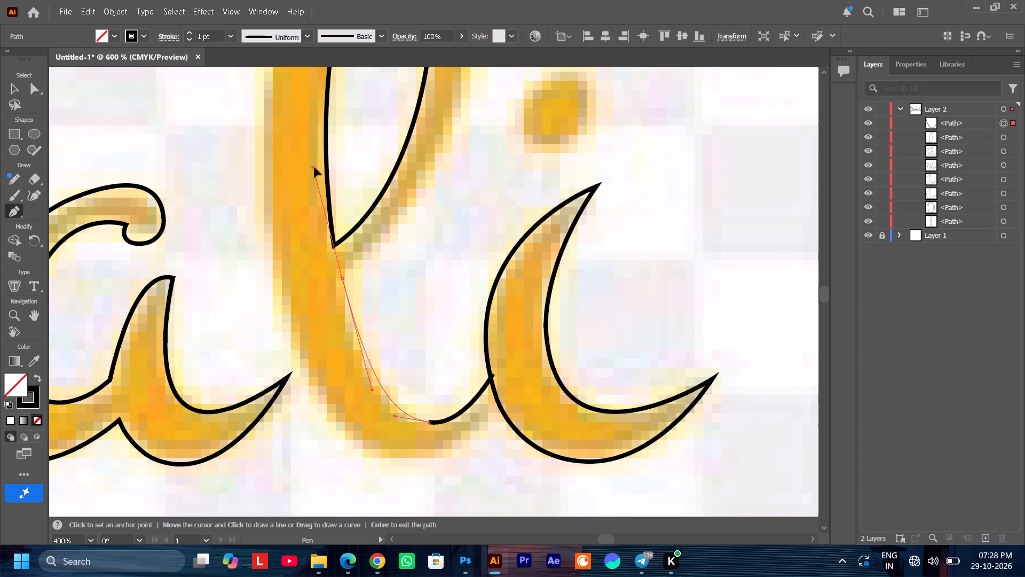
drag(314, 167, 341, 192)
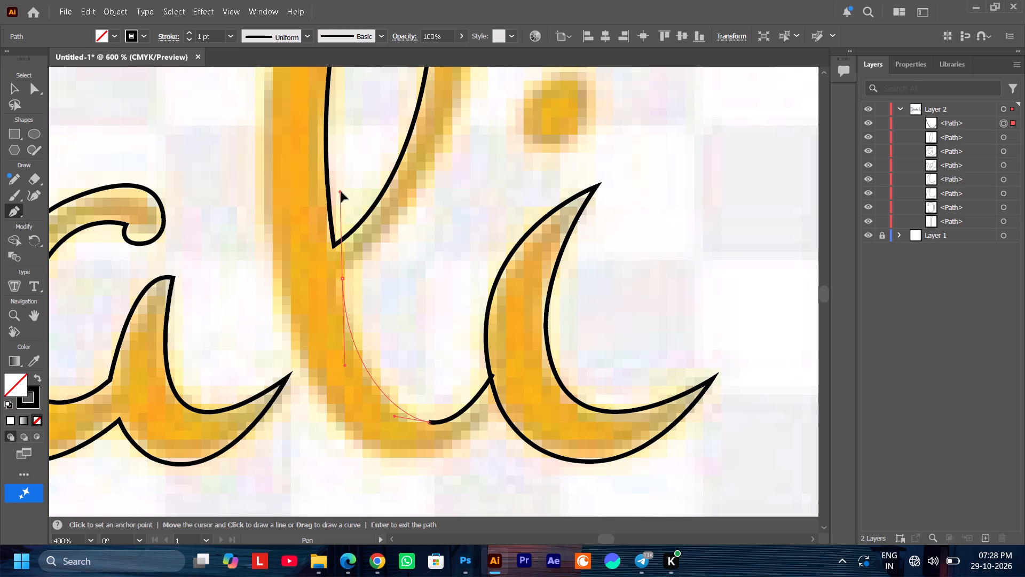
drag(341, 192, 338, 194)
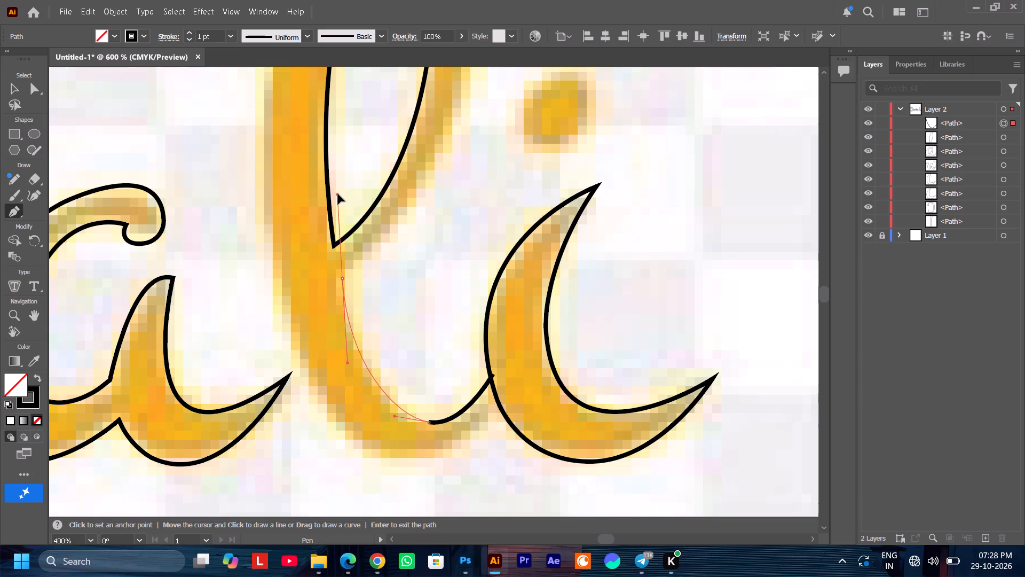
drag(338, 194, 338, 193)
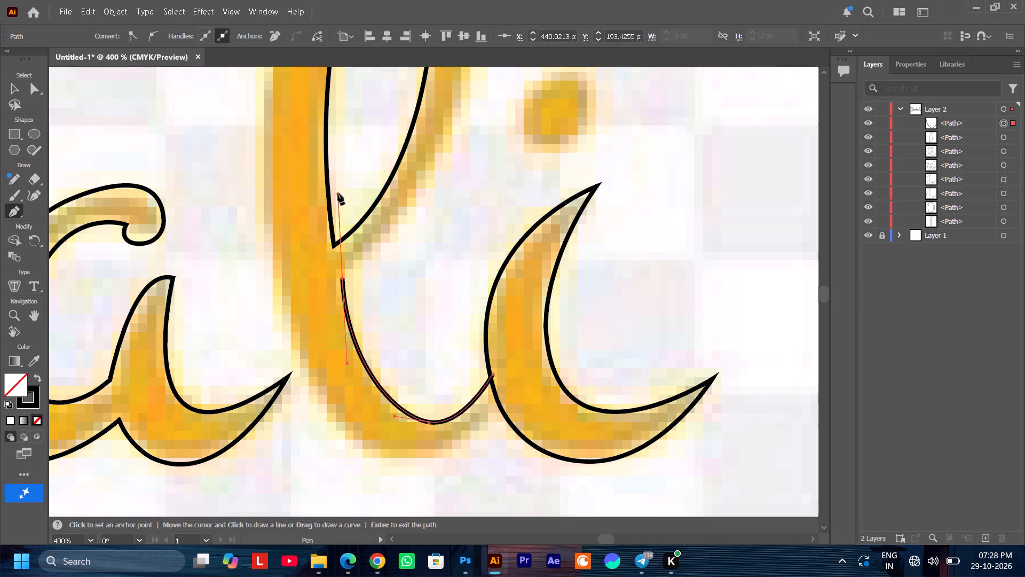
click(343, 278)
Level and slightly lengthen the curve handle at the lowest anchor of the l tail's upper edge.
ctrl+click(394, 417)
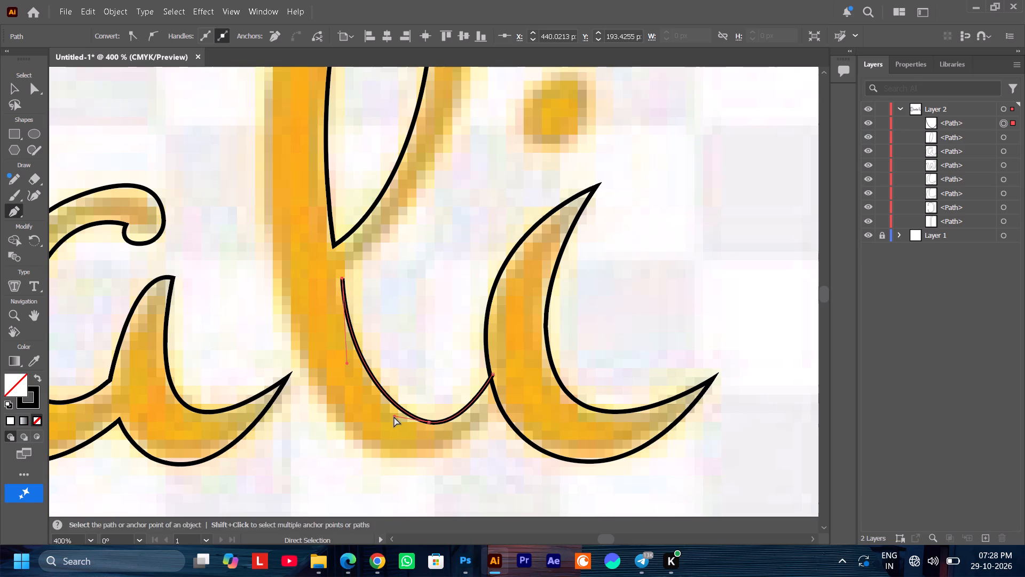
ctrl+drag(394, 417, 384, 415)
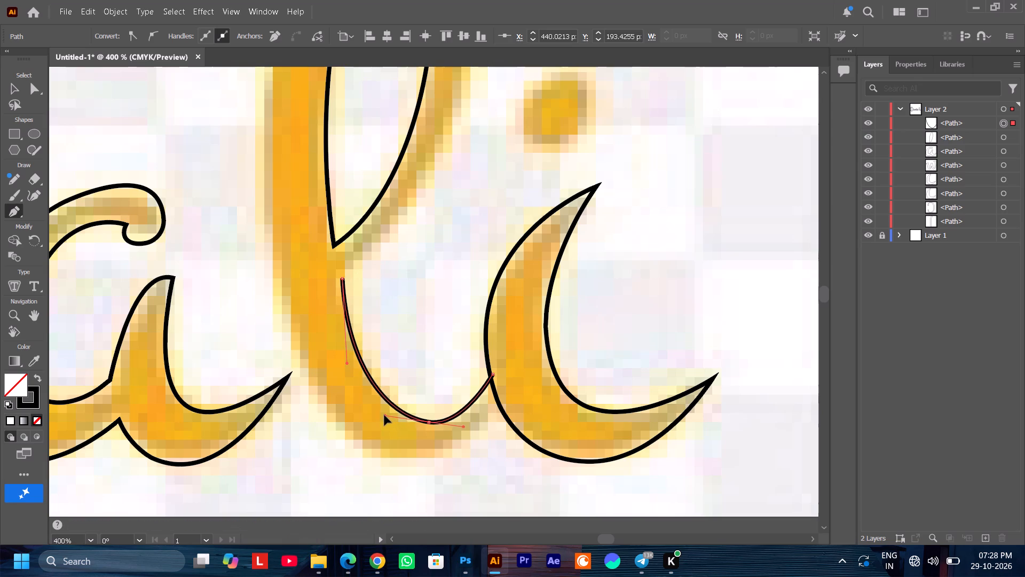
ctrl+drag(384, 415, 383, 418)
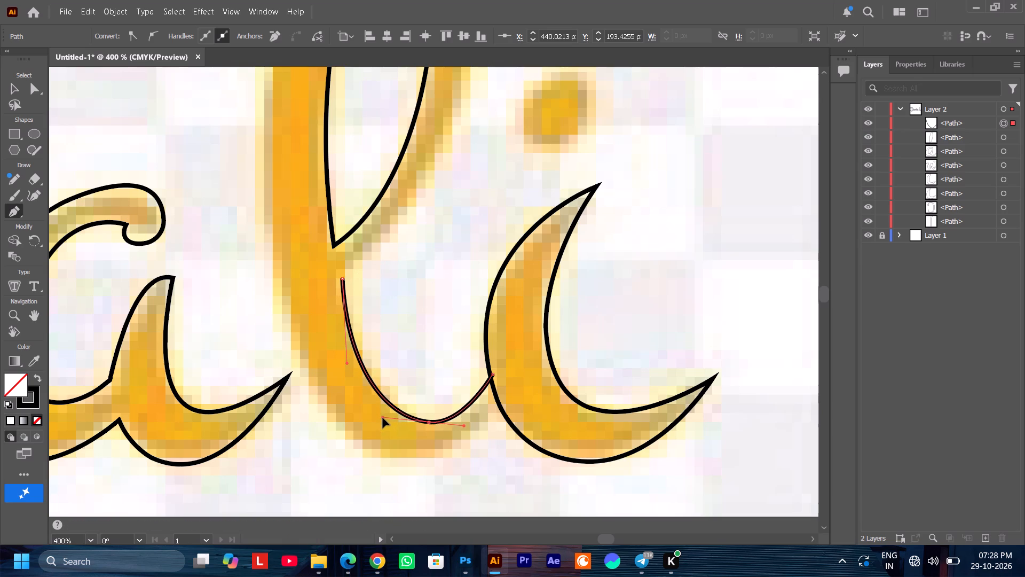
ctrl+drag(383, 418, 387, 423)
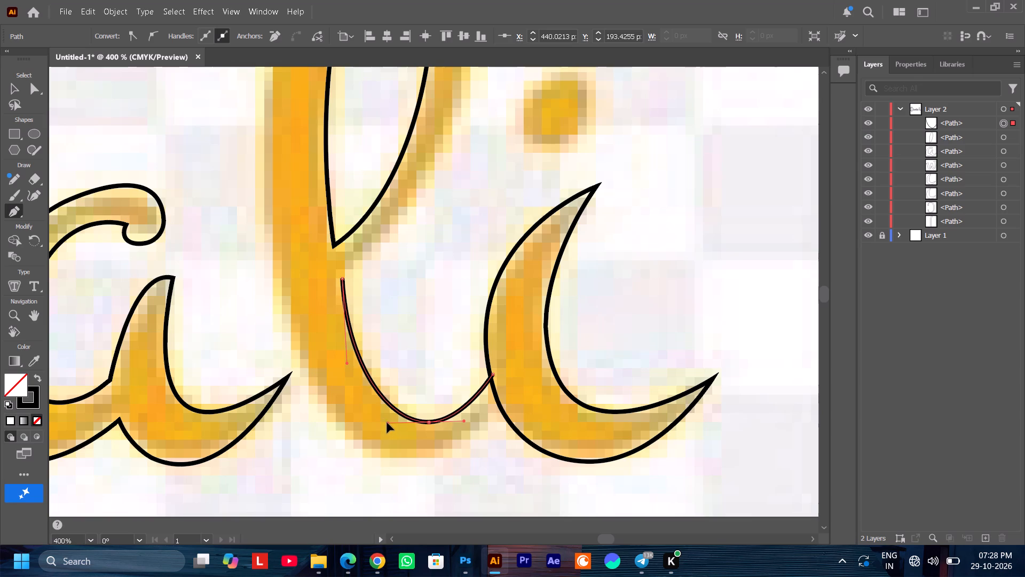
ctrl+drag(387, 423, 392, 423)
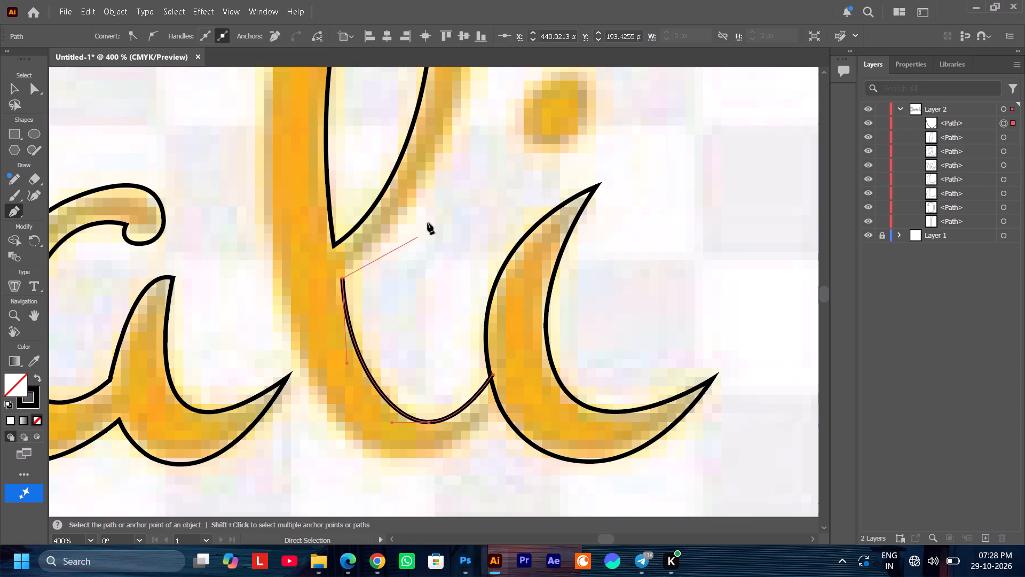
Continue the l's path from the stroke crossing around the loop's outer edge, over the top and down the stem's outer edge beside the crossing.
scroll(442, 192, up, 5)
alt+scroll(482, 211, down, 2)
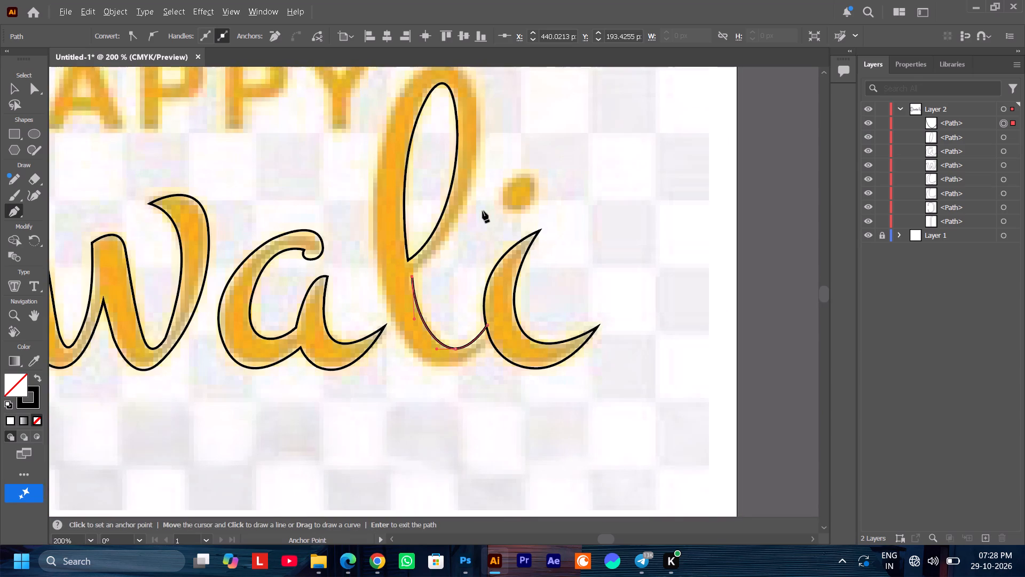
scroll(494, 208, up, 5)
drag(477, 231, 484, 152)
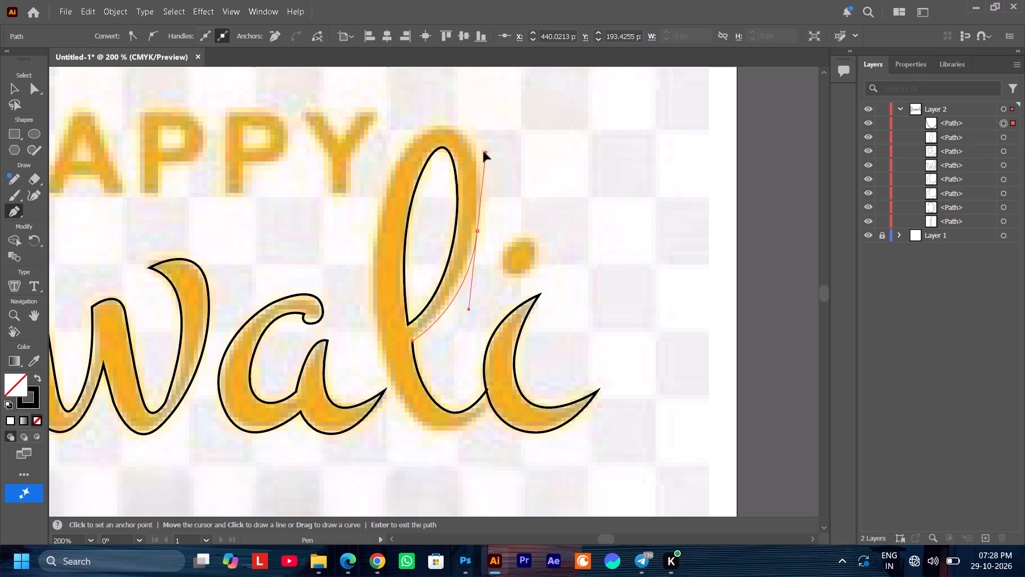
drag(484, 152, 490, 149)
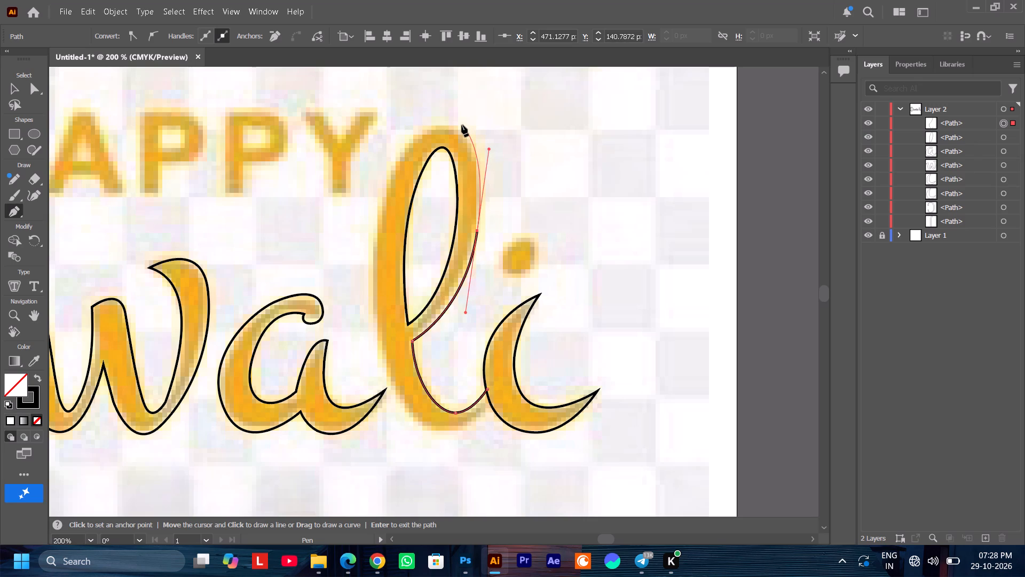
click(461, 129)
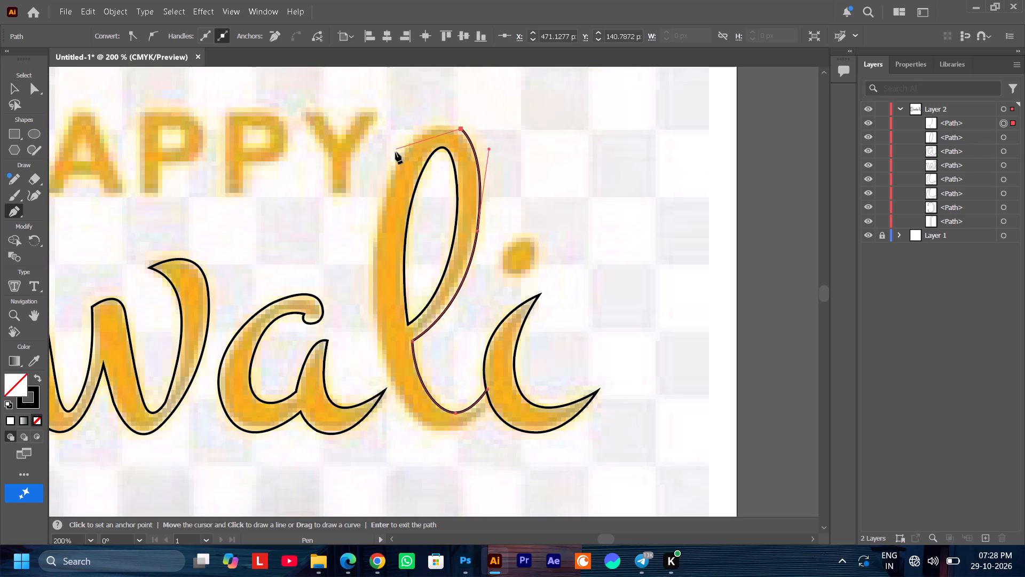
drag(394, 163, 370, 210)
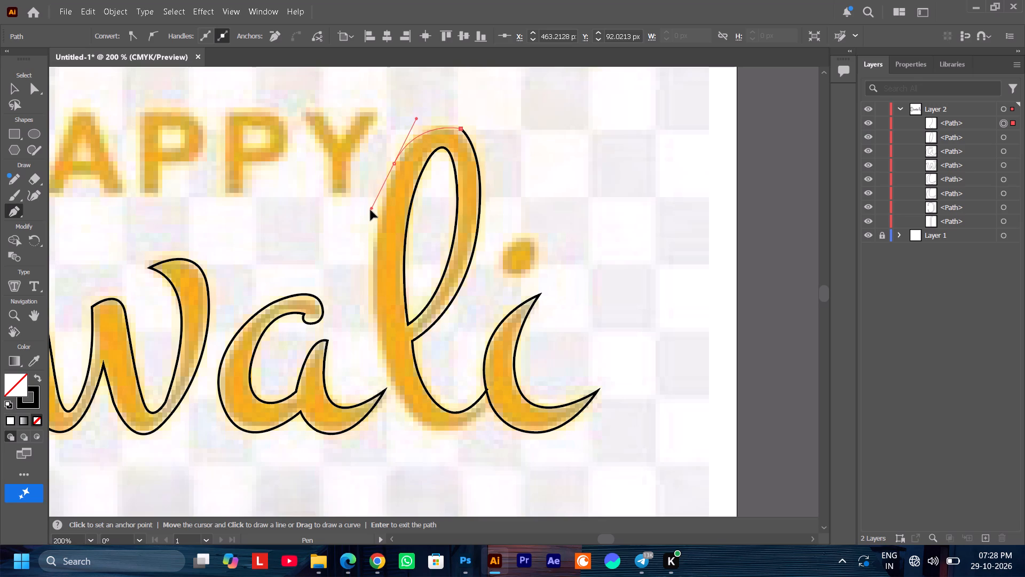
drag(370, 210, 366, 225)
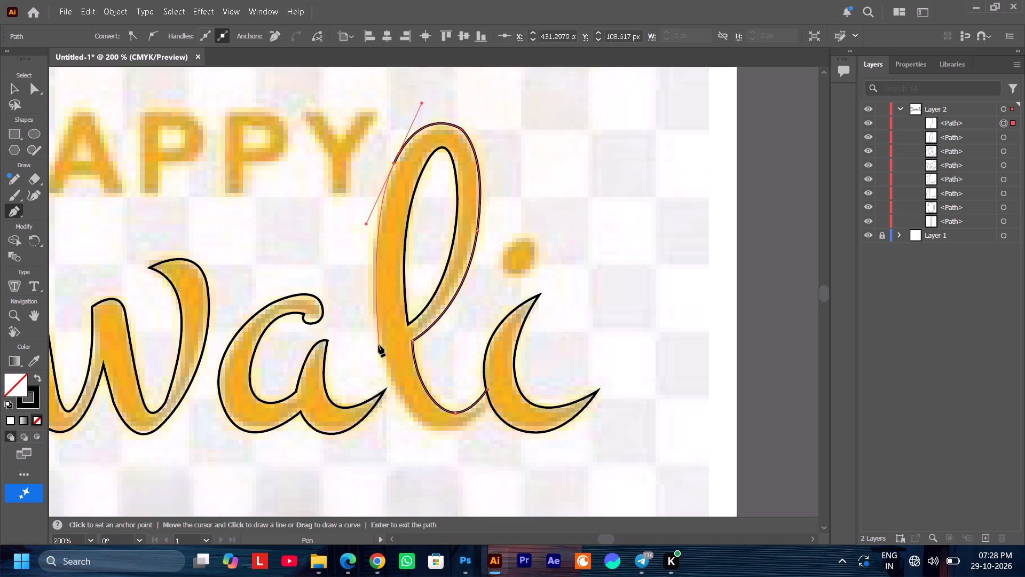
drag(379, 347, 390, 392)
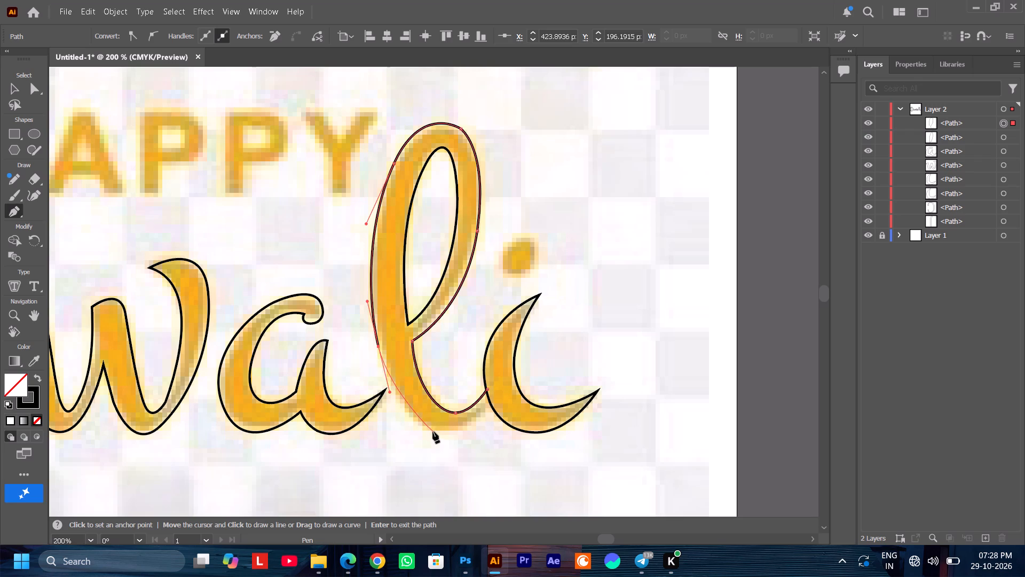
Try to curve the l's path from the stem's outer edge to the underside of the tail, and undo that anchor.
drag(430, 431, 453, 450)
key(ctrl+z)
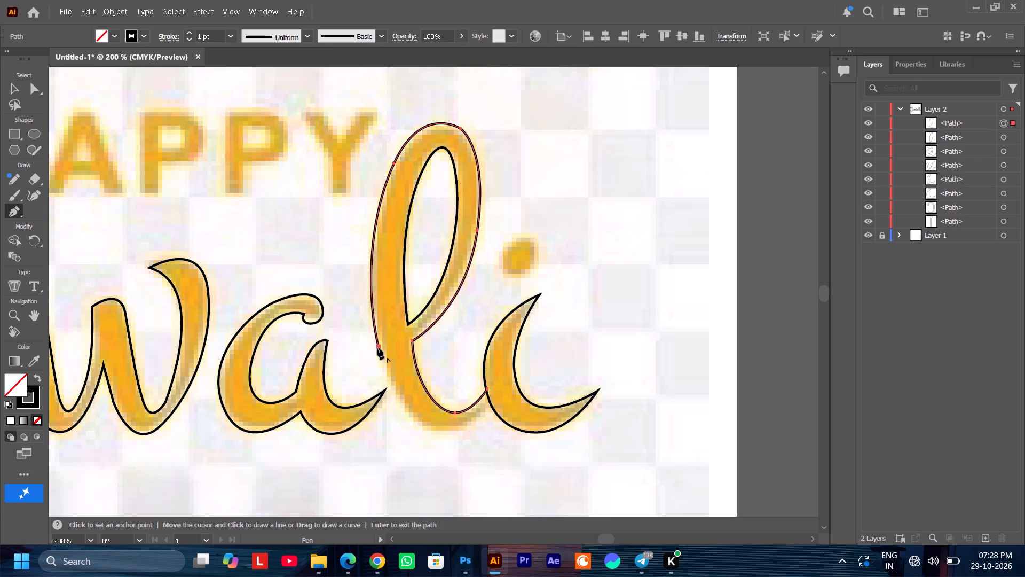
Remove the outgoing handle from the lowest anchor on the l stem's outer edge.
click(377, 348)
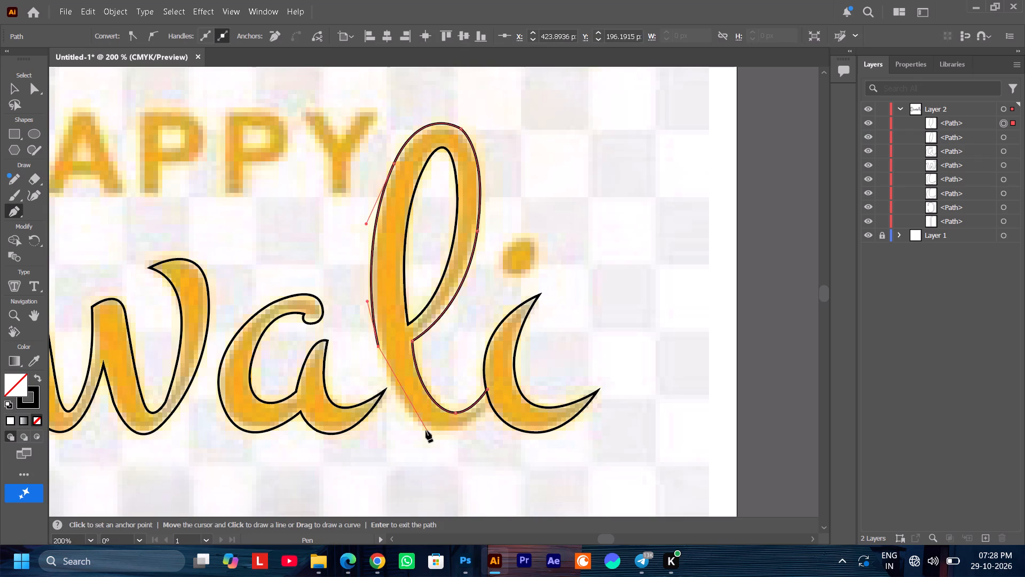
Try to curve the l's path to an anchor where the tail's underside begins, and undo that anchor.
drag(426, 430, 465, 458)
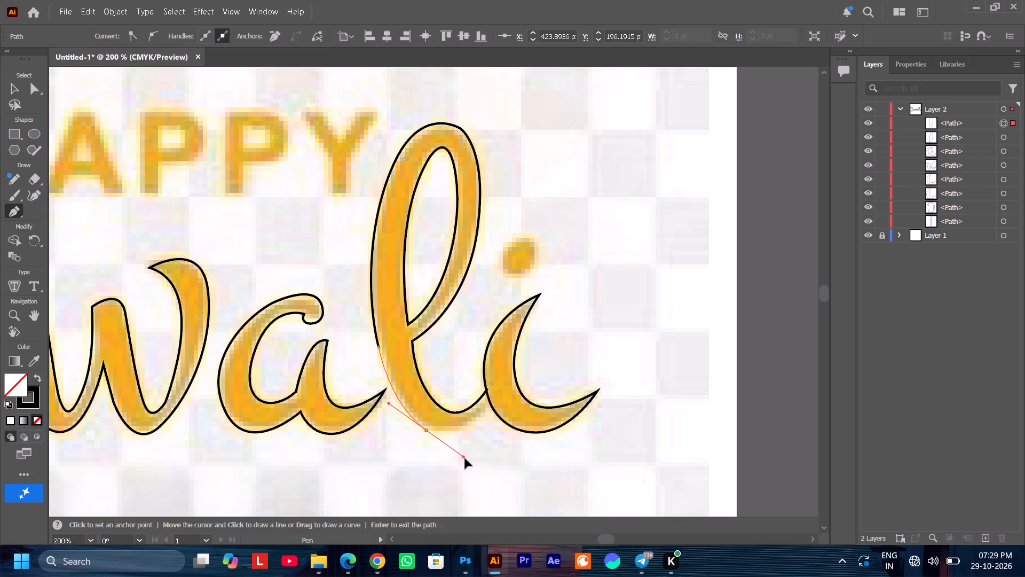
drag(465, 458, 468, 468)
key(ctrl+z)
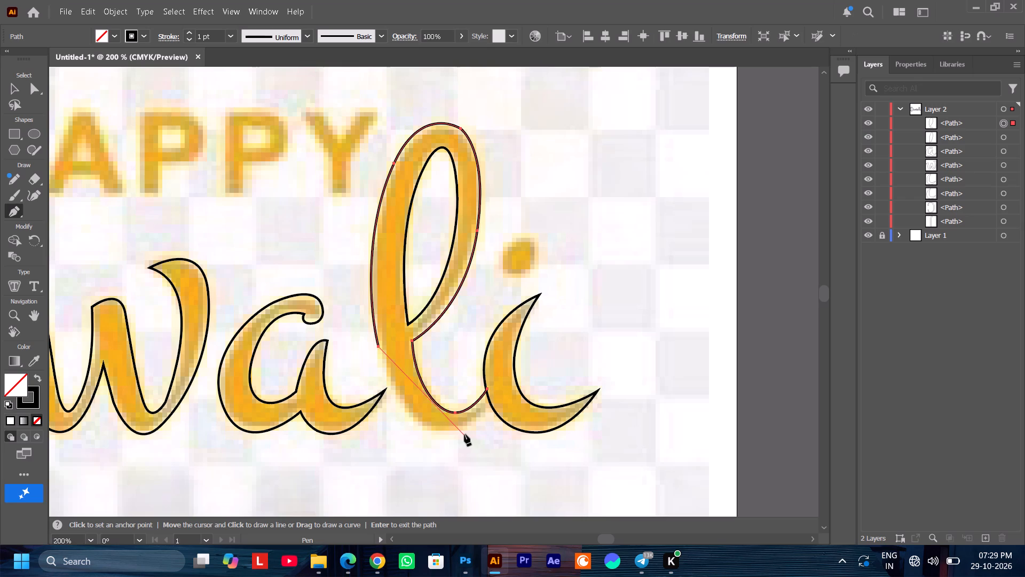
Curve the l's path down to an anchor just past the lowest point of the tail, and remove its outgoing handle.
drag(463, 430, 523, 422)
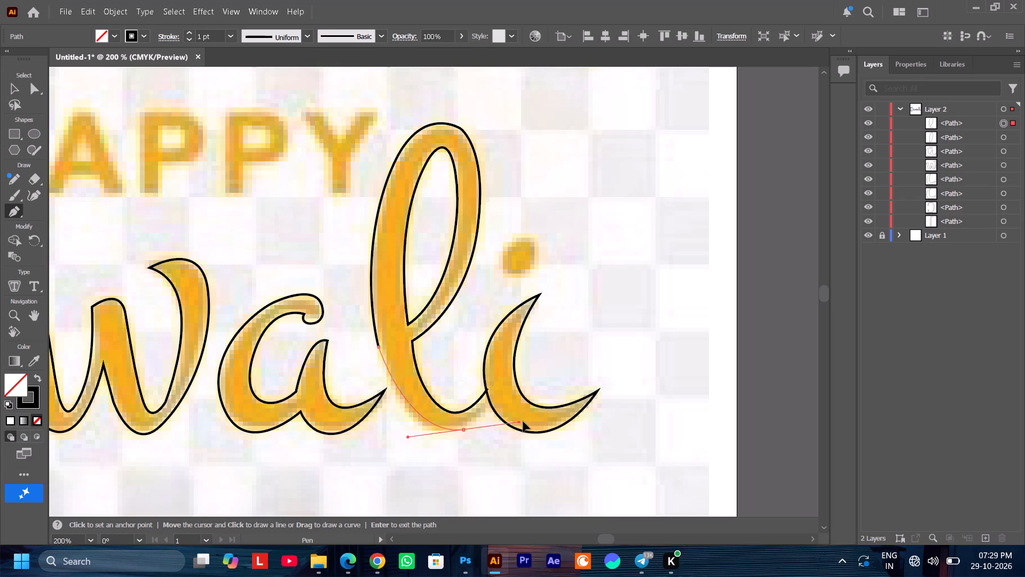
drag(523, 422, 526, 415)
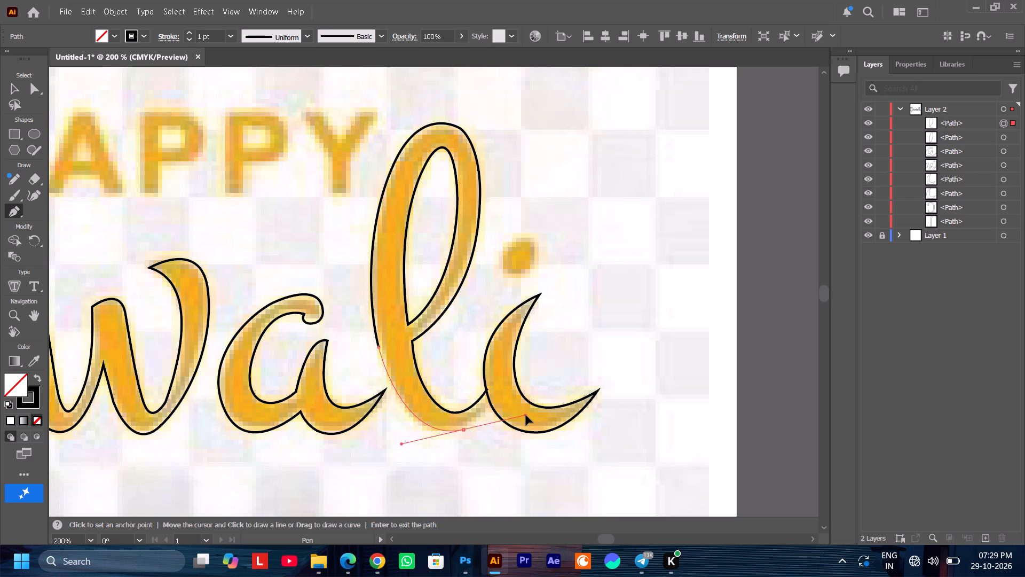
drag(526, 415, 530, 414)
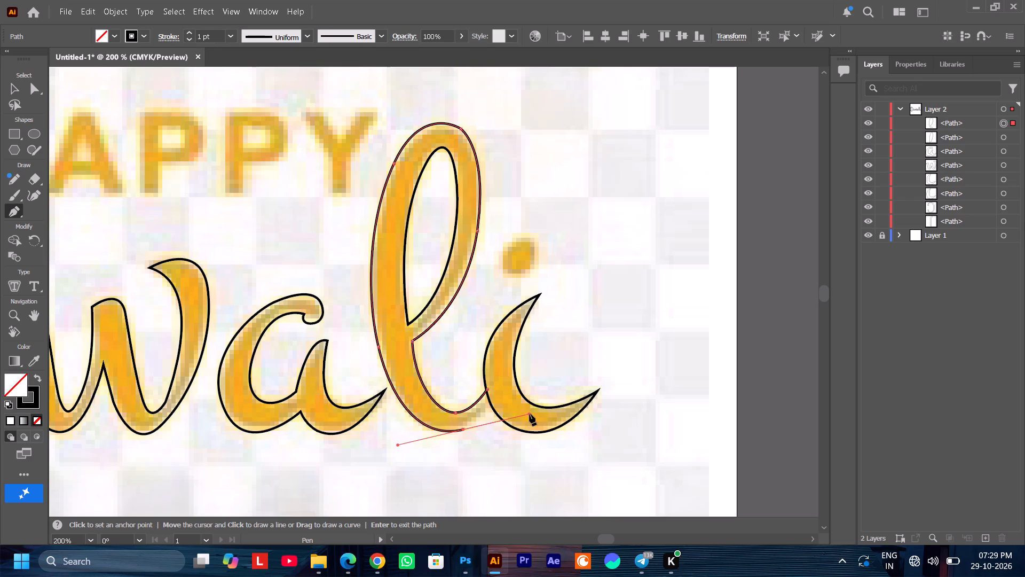
click(464, 430)
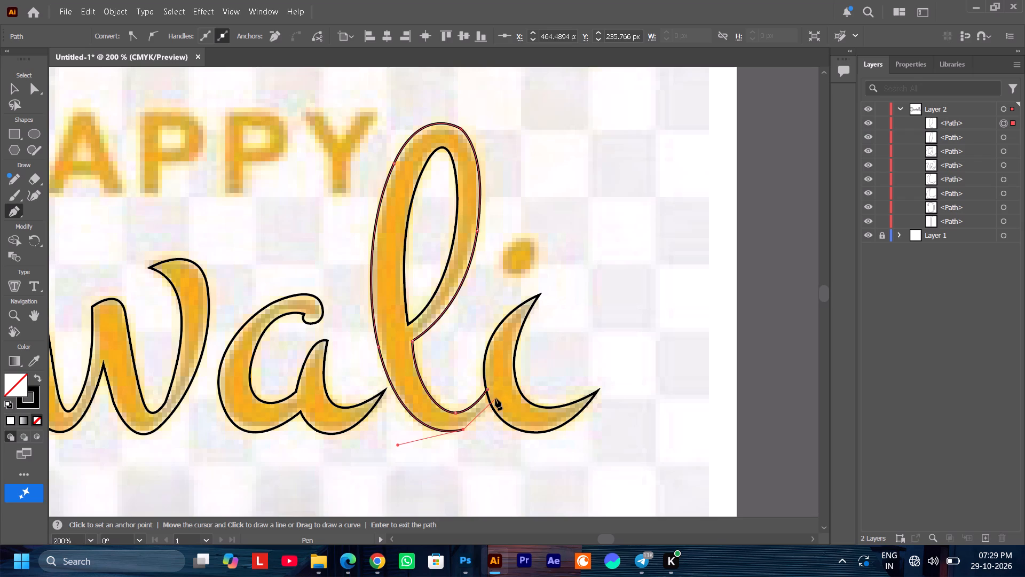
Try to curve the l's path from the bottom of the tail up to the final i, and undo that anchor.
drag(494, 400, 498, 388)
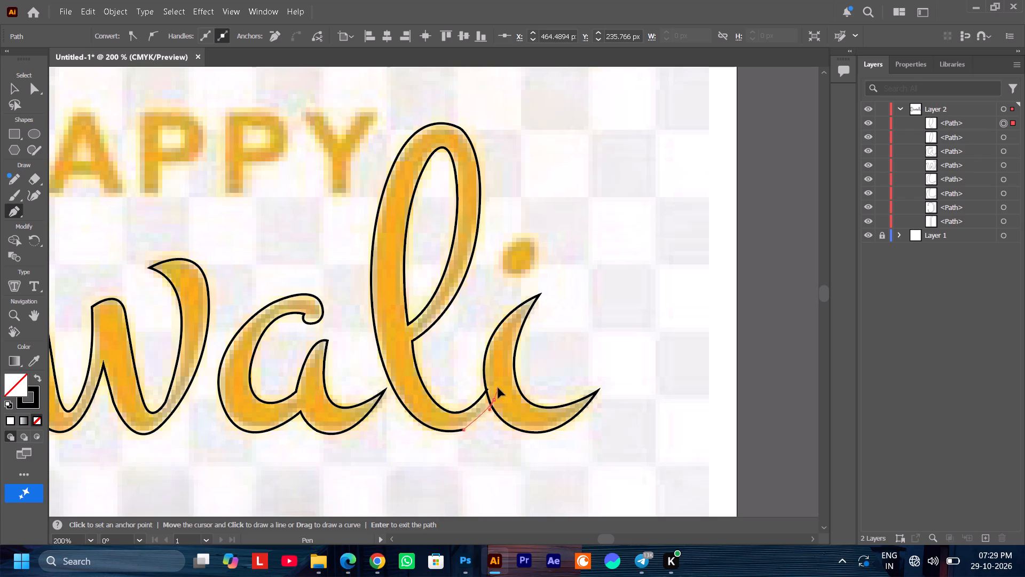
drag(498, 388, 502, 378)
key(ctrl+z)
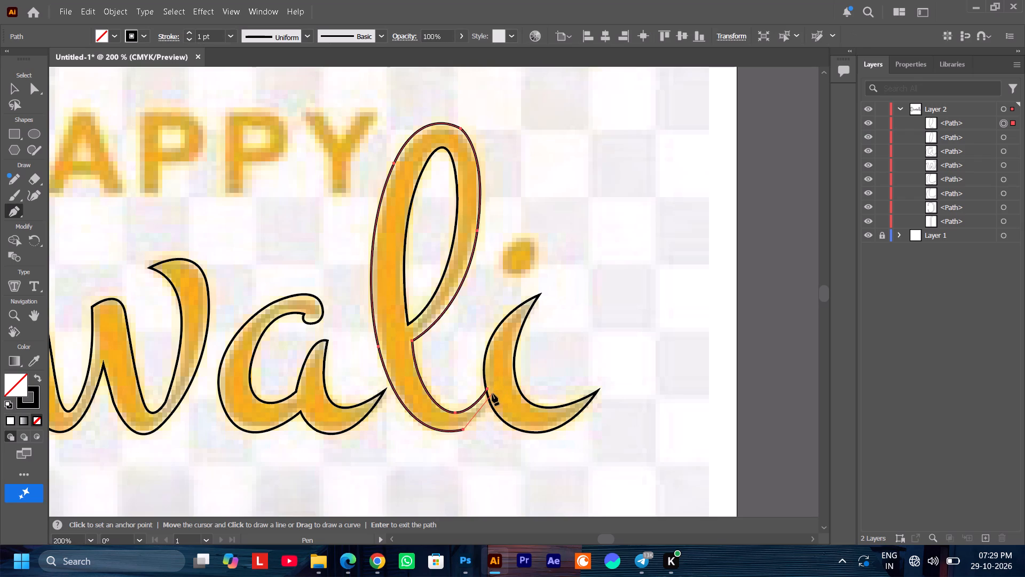
Curve the l's path from the bottom of the tail up to an end anchor just inside the final i.
drag(492, 394, 498, 367)
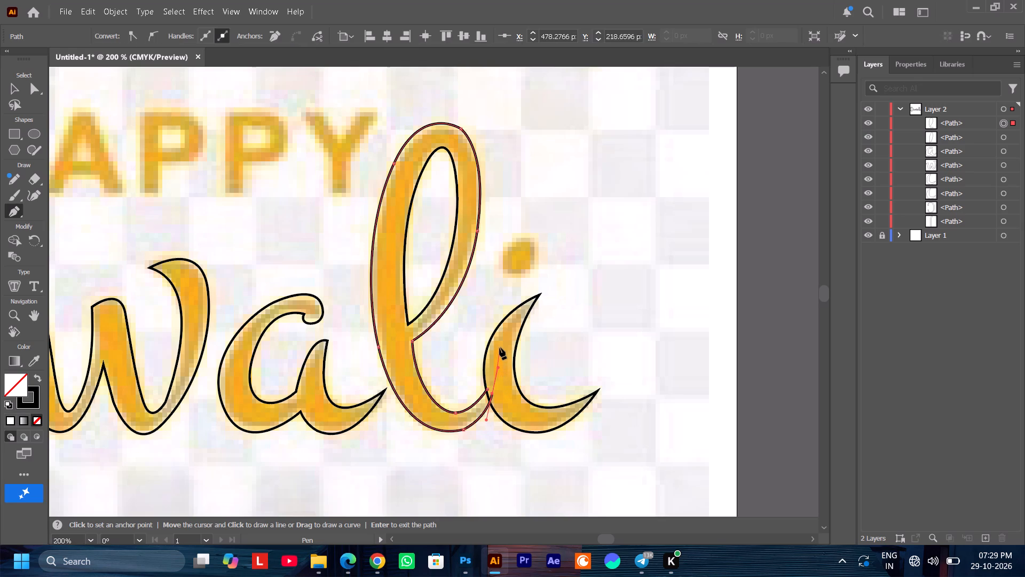
Round the corner at the bottom anchor of the l's tail so the lower outline becomes one smooth curve.
alt+scroll(512, 402, up, 3)
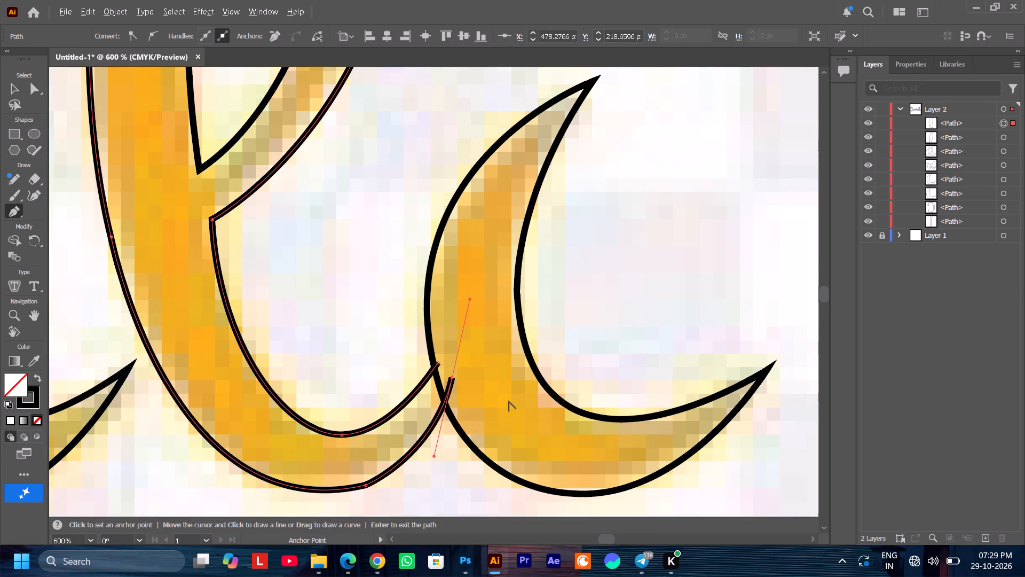
alt+scroll(509, 401, down, 1)
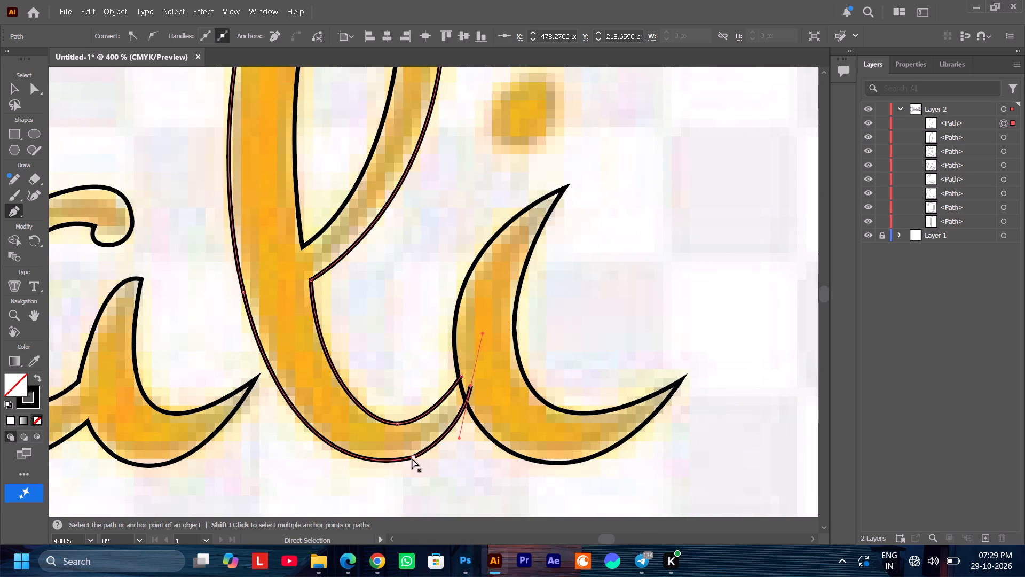
ctrl+click(412, 458)
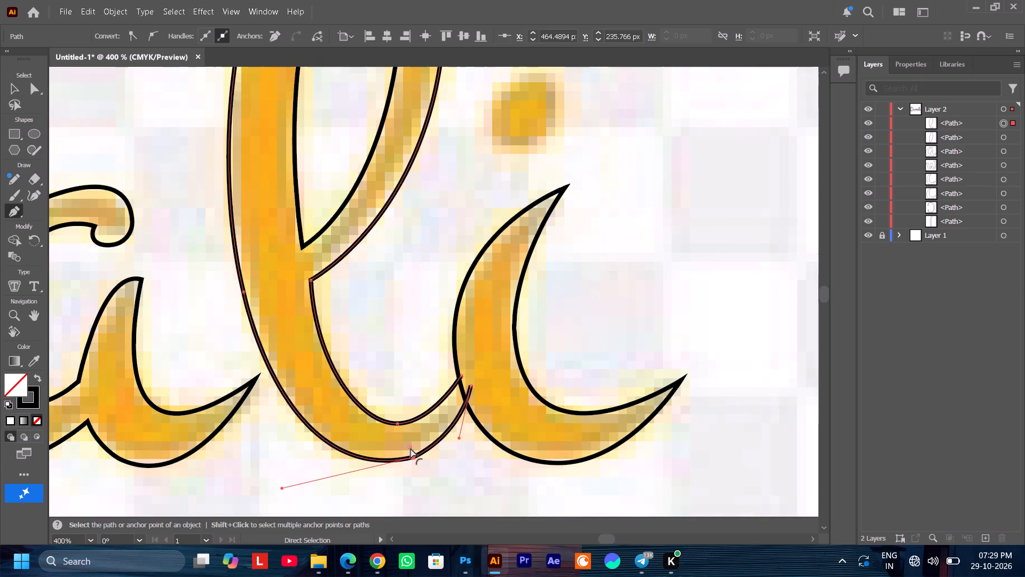
ctrl+click(411, 447)
ctrl+drag(411, 447, 409, 427)
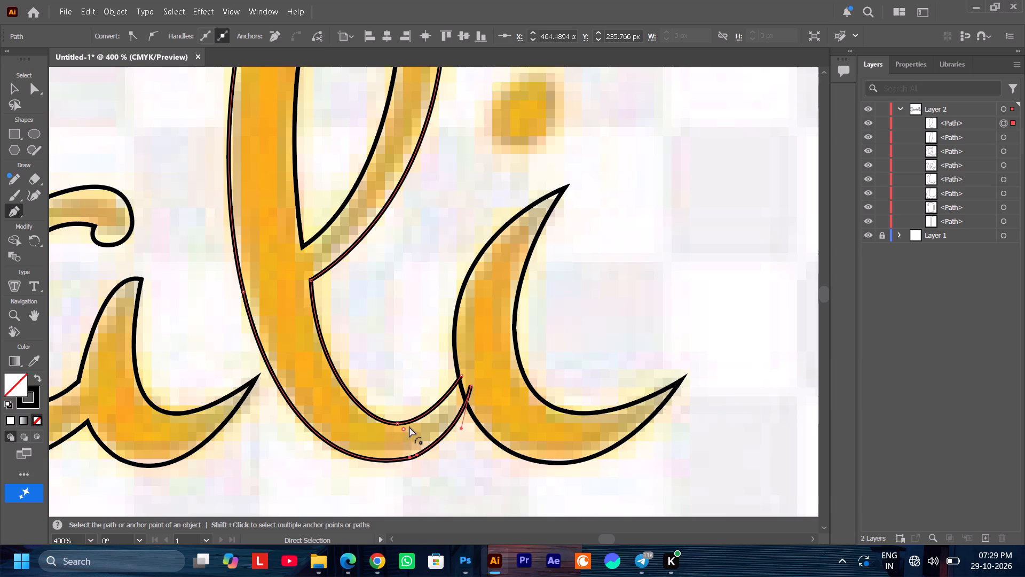
ctrl+drag(409, 427, 408, 393)
ctrl+drag(408, 393, 406, 365)
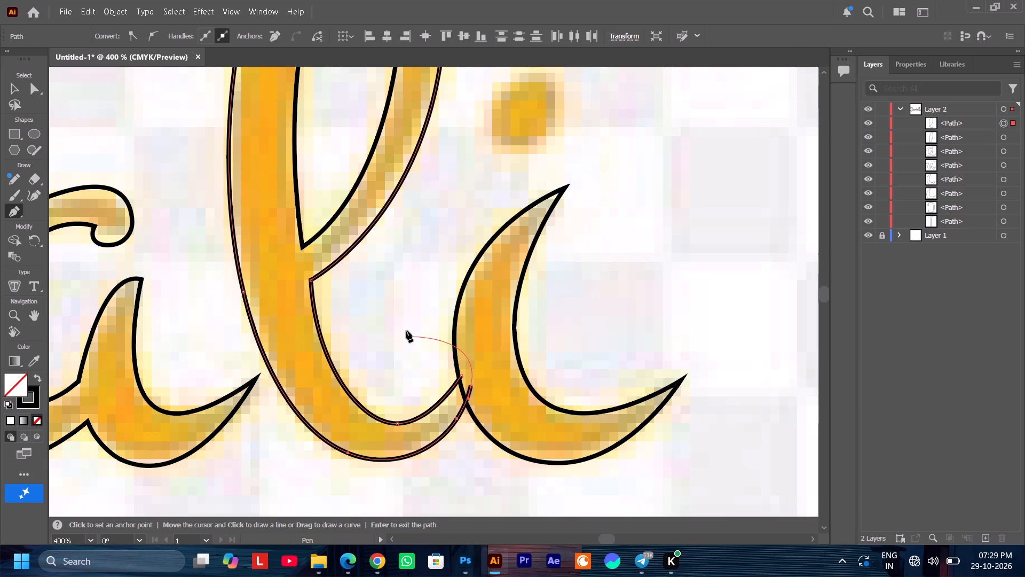
Remove the outgoing handle at the l path's end anchor and end the outline as an open path.
click(470, 386)
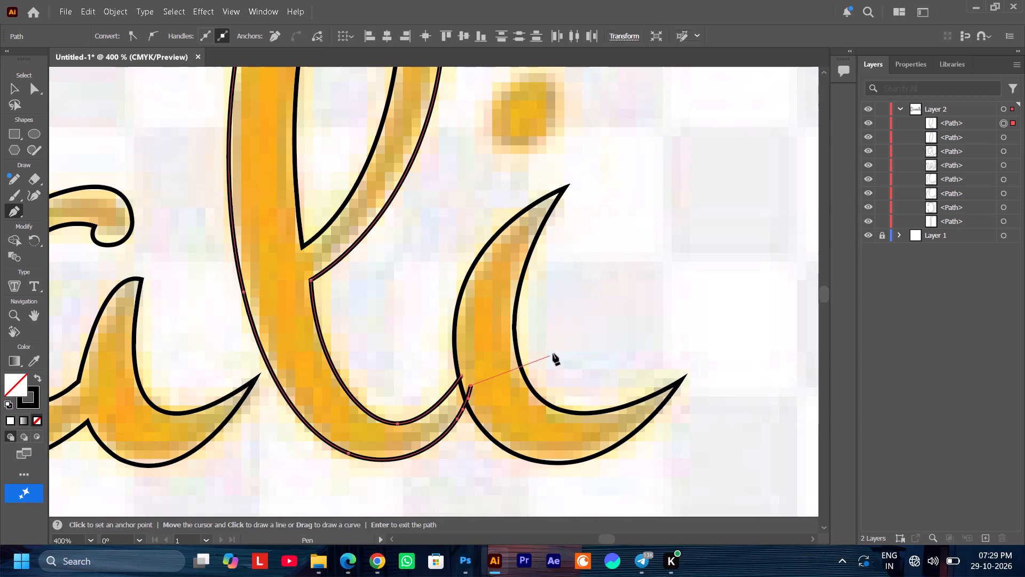
key(Return)
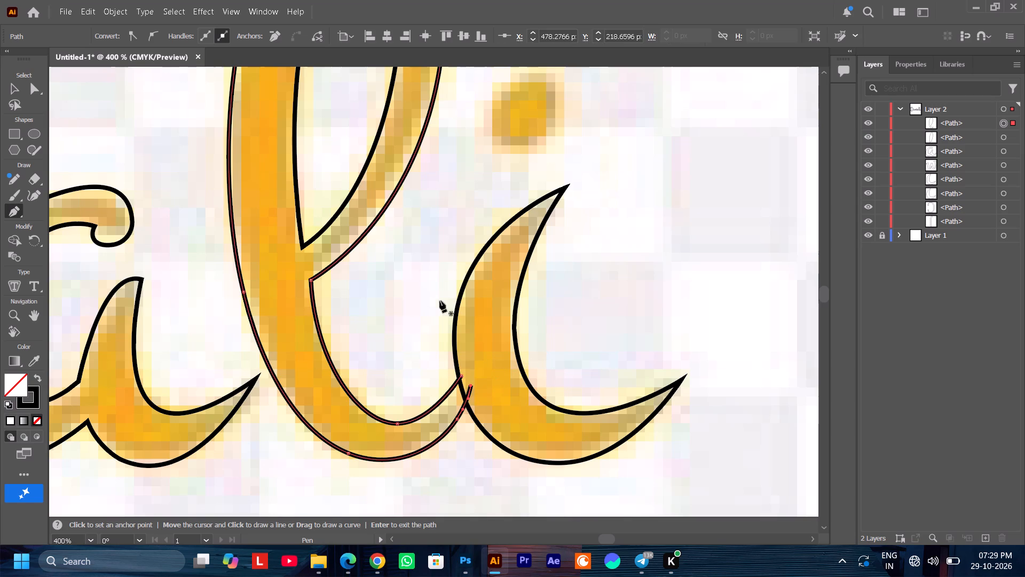
Draw a small circle from its centre over the final i's dot with the Ellipse tool.
alt+scroll(428, 326, down, 3)
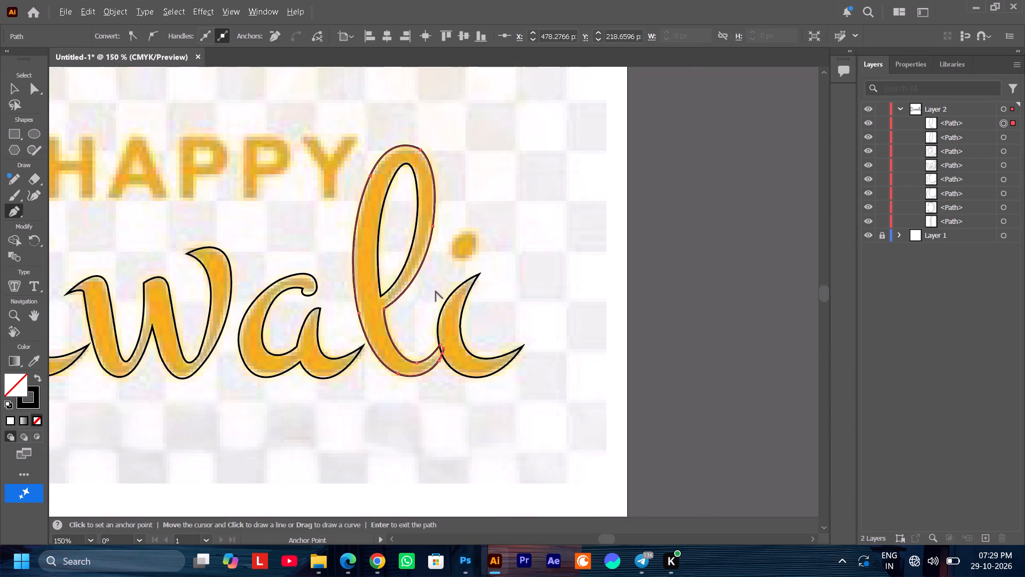
alt+scroll(480, 247, up, 3)
alt+scroll(479, 247, down, 2)
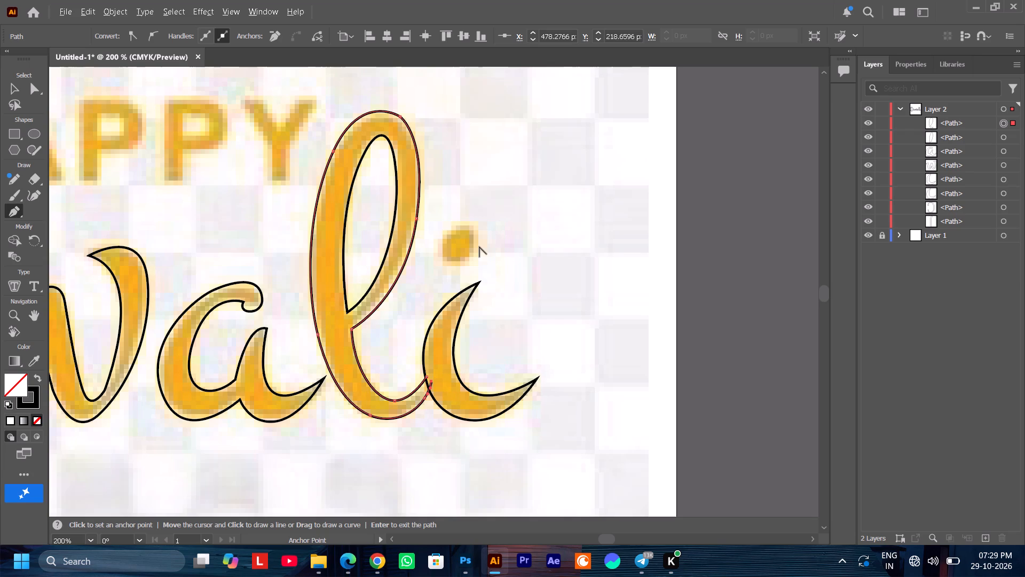
click(37, 129)
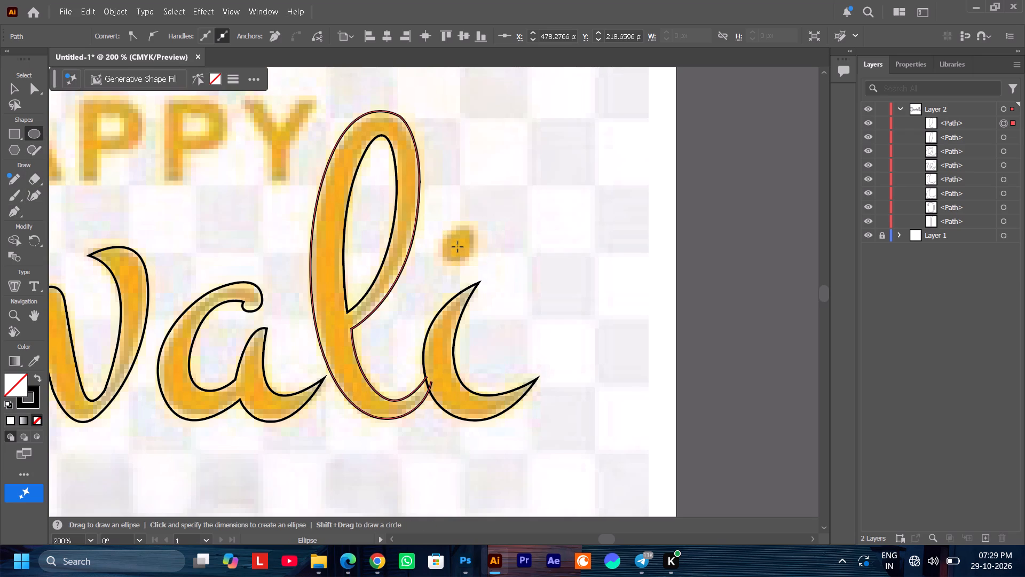
alt+shift+drag(458, 247, 461, 261)
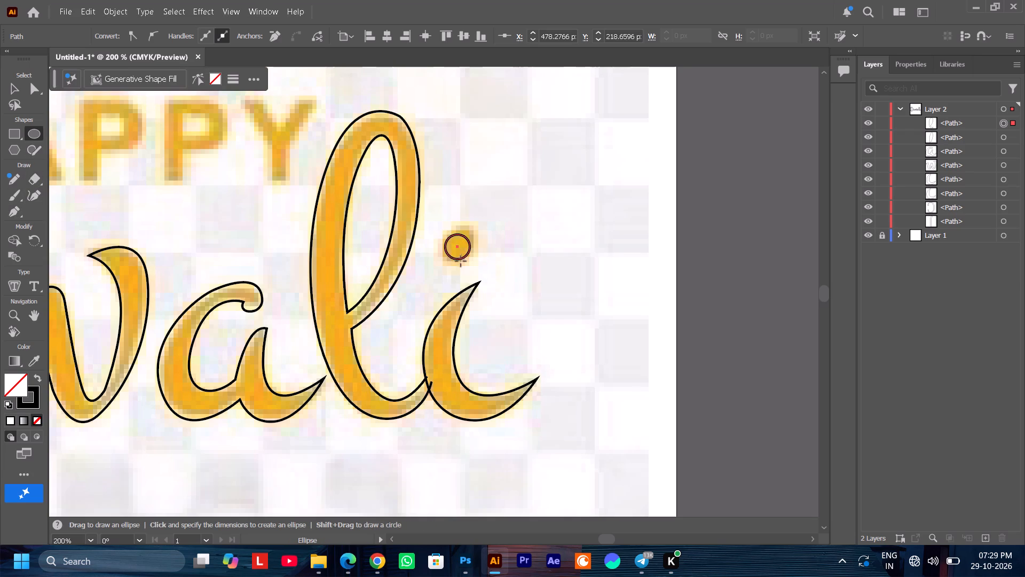
alt+shift+drag(461, 261, 461, 260)
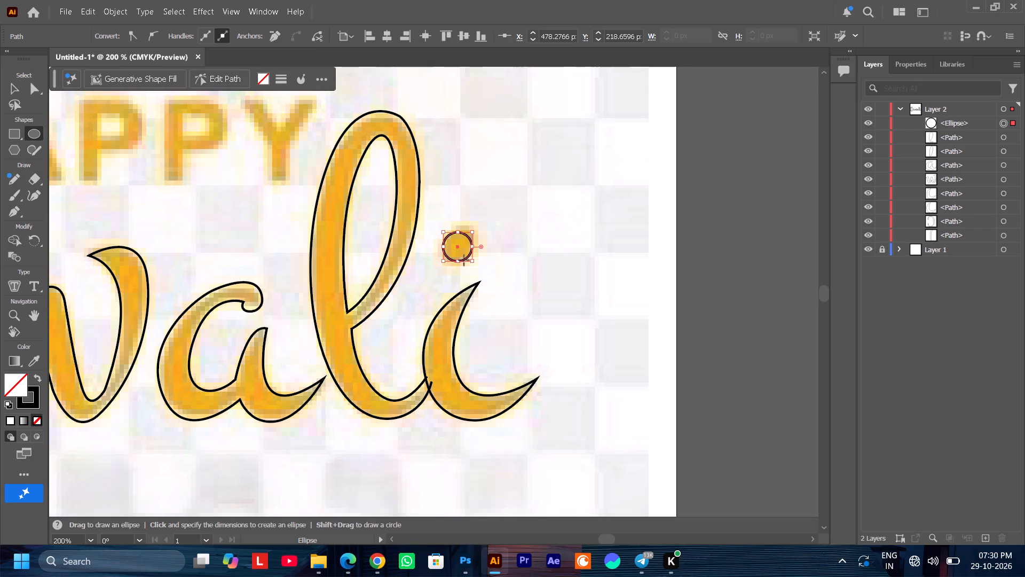
Duplicate the final i's dot circle and place the copy inside the l's loop.
click(7, 85)
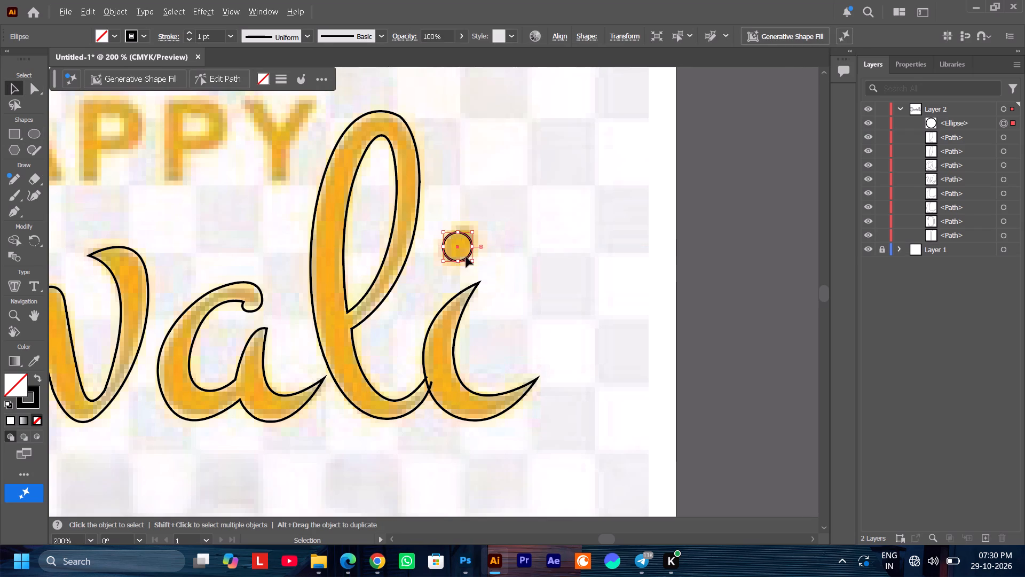
click(510, 278)
click(467, 257)
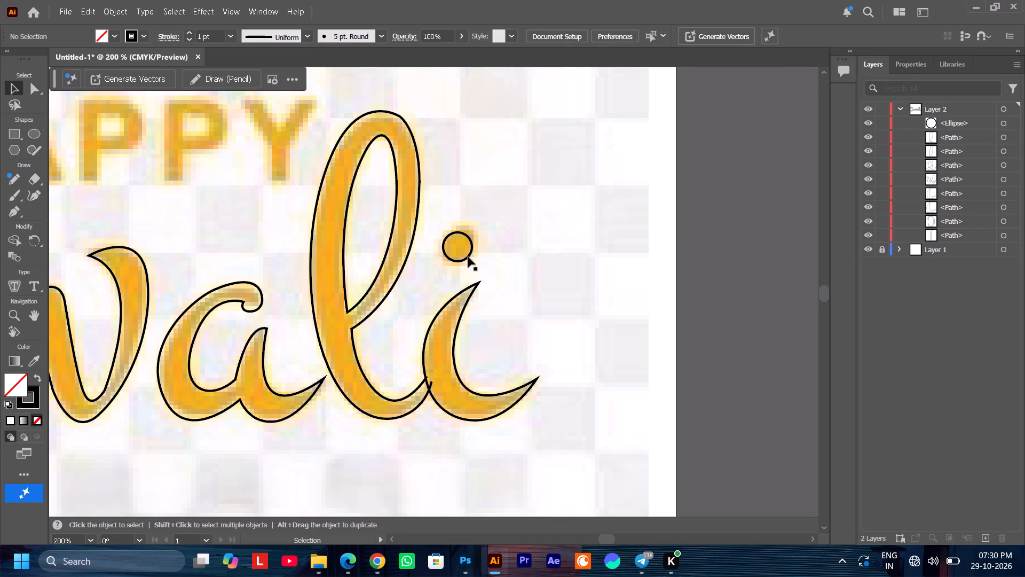
click(468, 257)
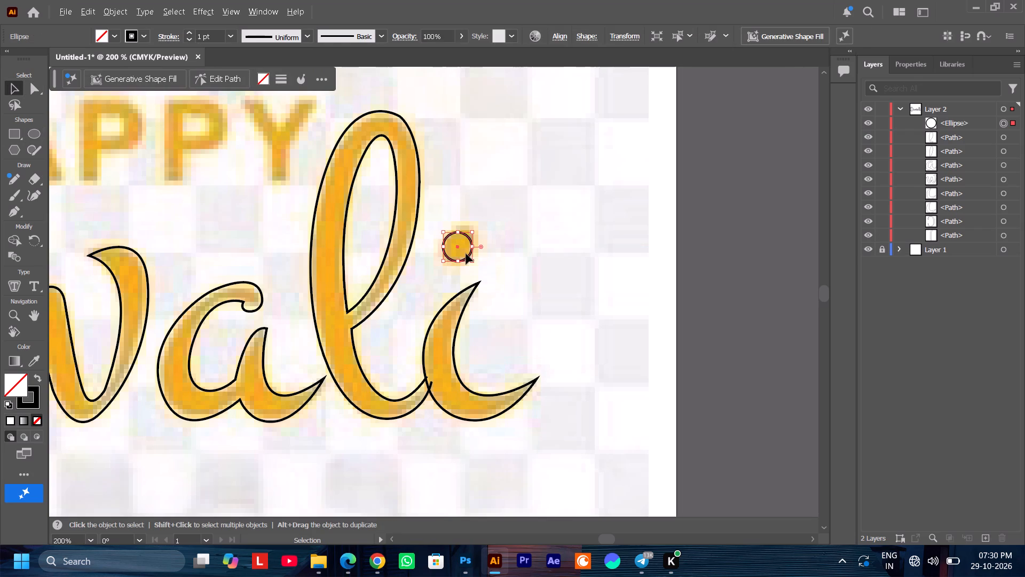
alt+scroll(466, 254, up, 3)
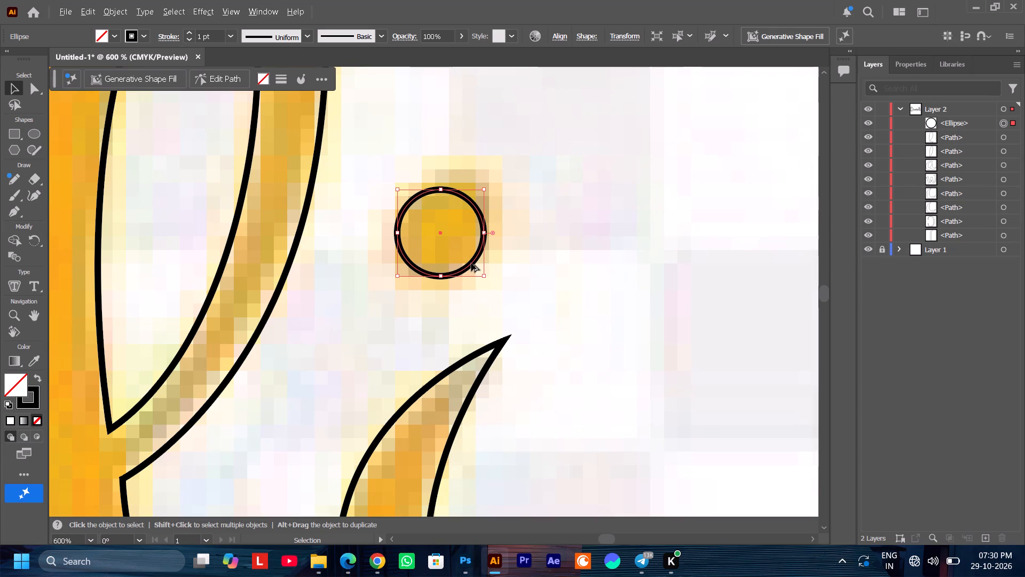
alt+drag(471, 263, 183, 280)
Move the copied circle from the l's loop onto the first i's dot and align it with the reference.
ctrl+scroll(181, 290, up, 12)
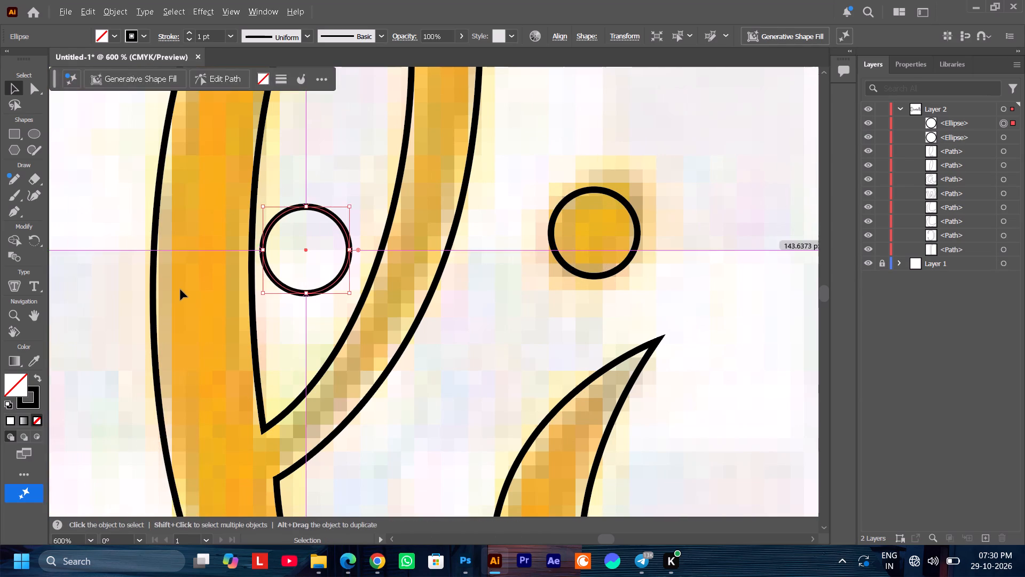
alt+scroll(180, 290, down, 4)
ctrl+scroll(180, 290, up, 17)
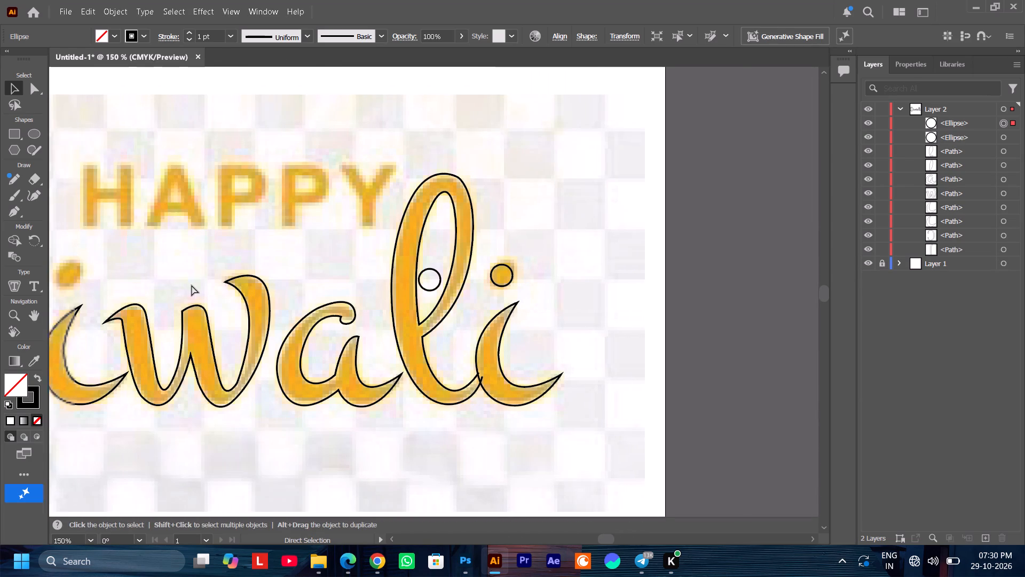
ctrl+scroll(195, 284, up, 7)
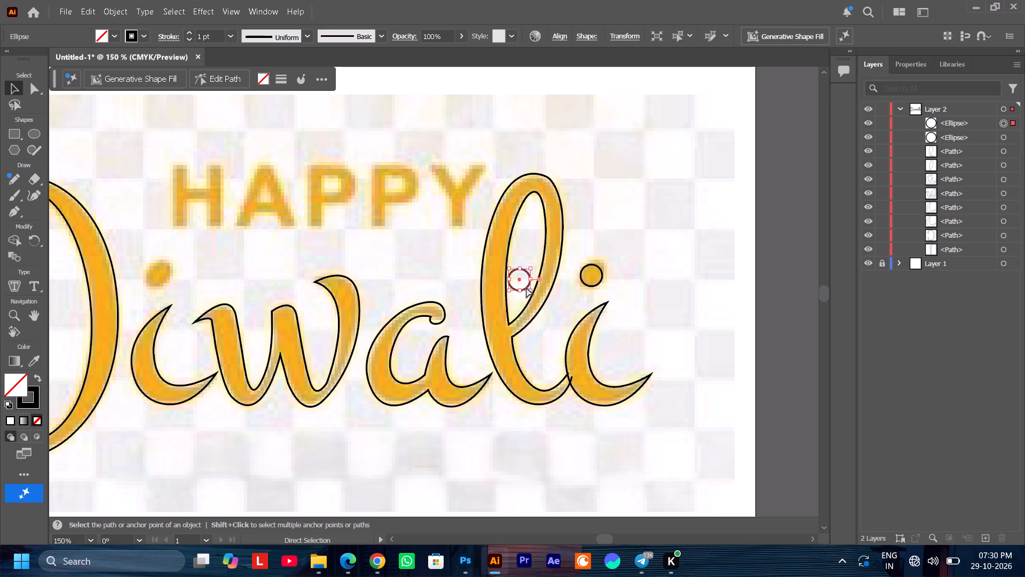
ctrl+drag(527, 288, 363, 281)
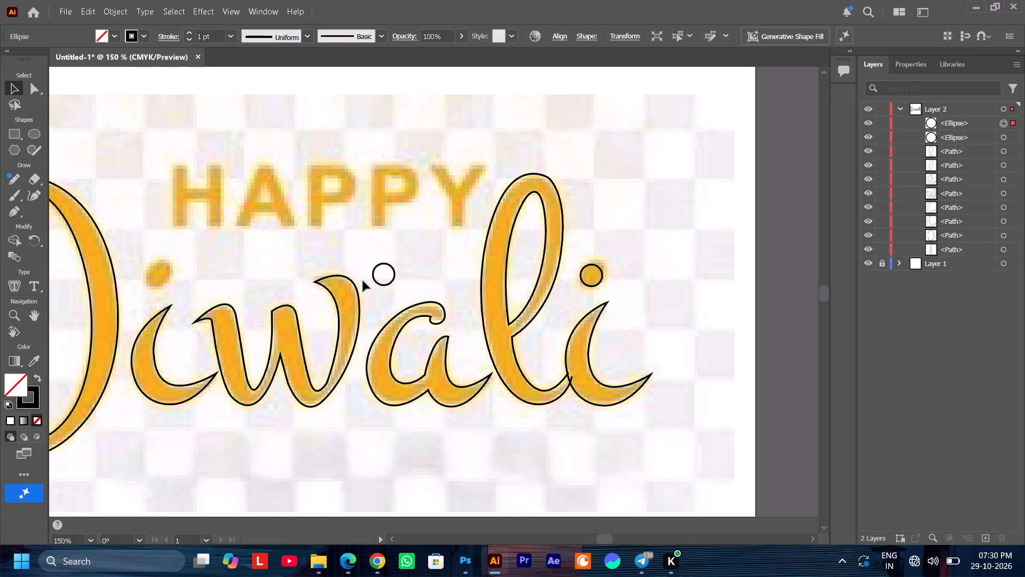
ctrl+drag(363, 281, 164, 285)
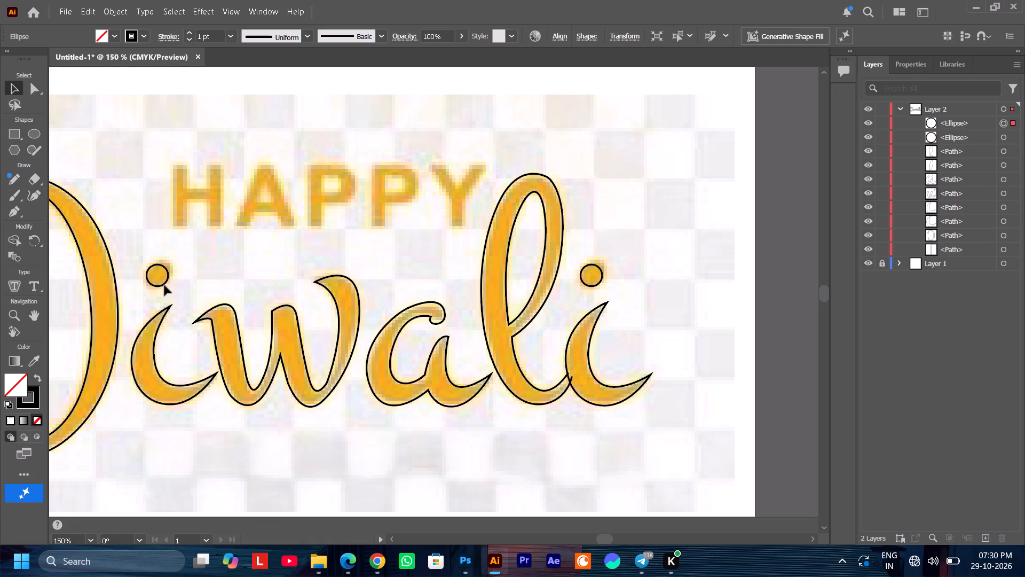
ctrl+drag(164, 285, 164, 285)
ctrl+drag(164, 285, 165, 285)
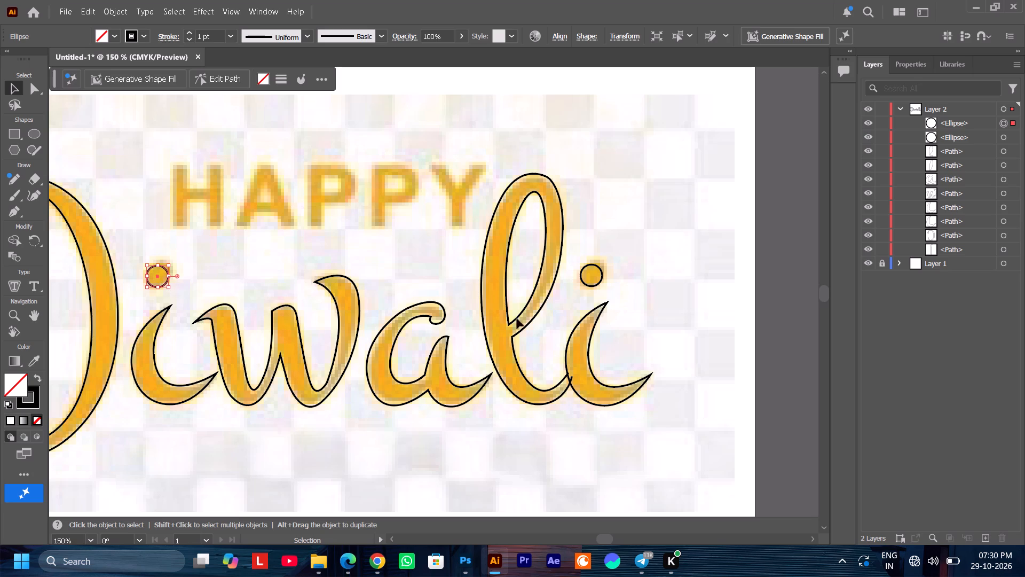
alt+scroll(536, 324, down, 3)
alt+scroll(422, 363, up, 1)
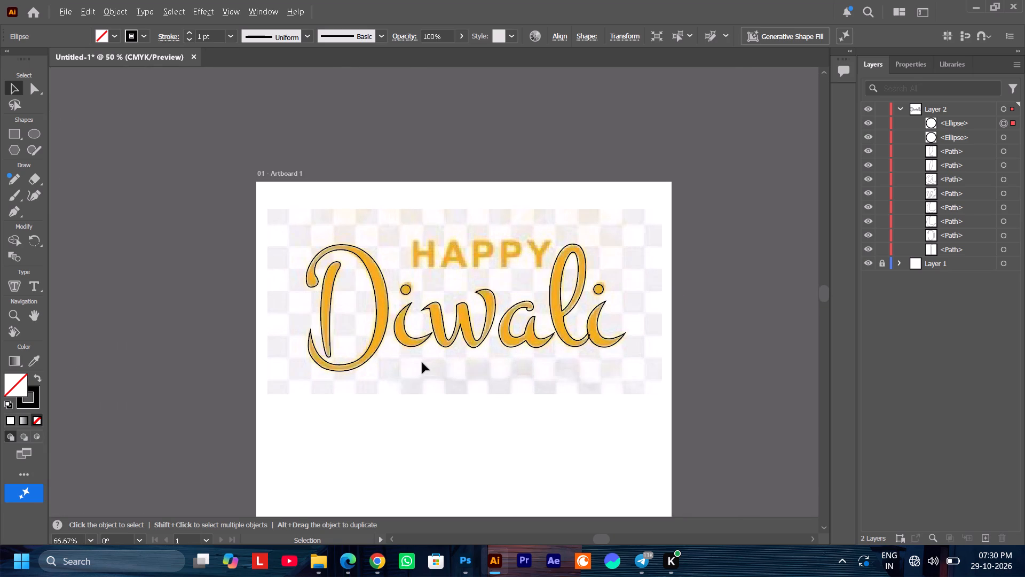
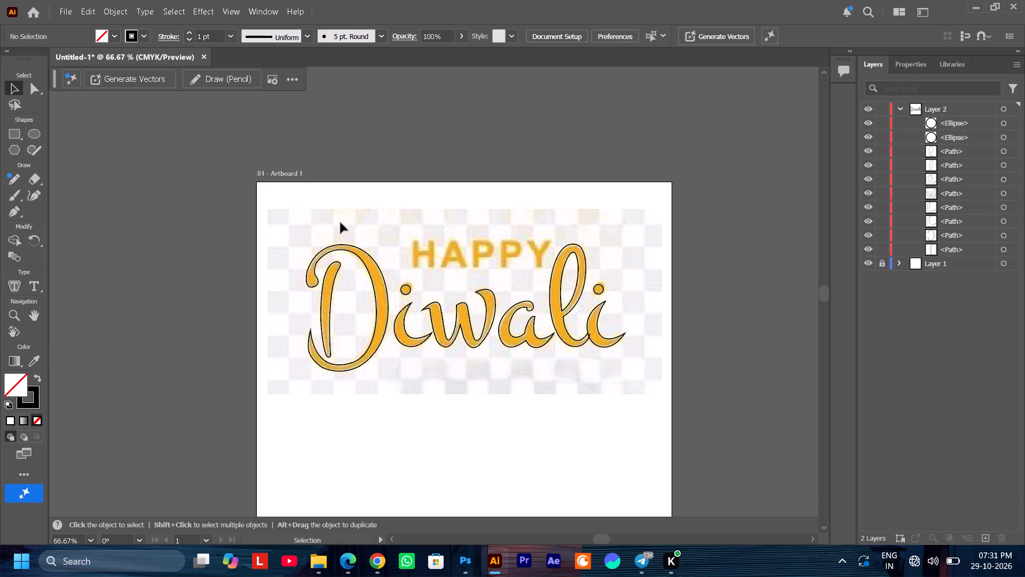
Merge the l and the final i at their overlapping junction with the Shape Builder tool.
alt+scroll(602, 365, up, 6)
alt+scroll(597, 359, down, 2)
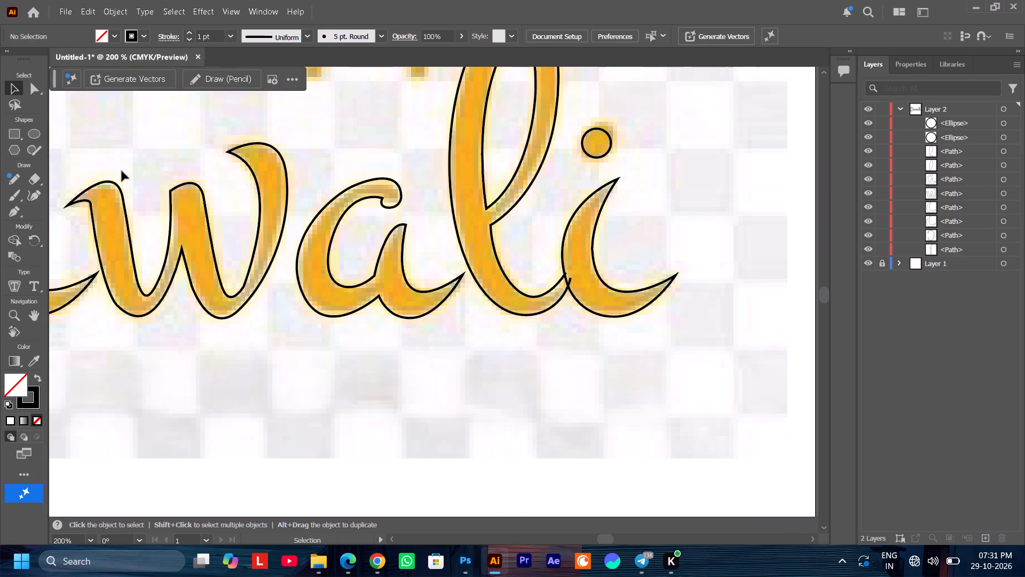
click(11, 239)
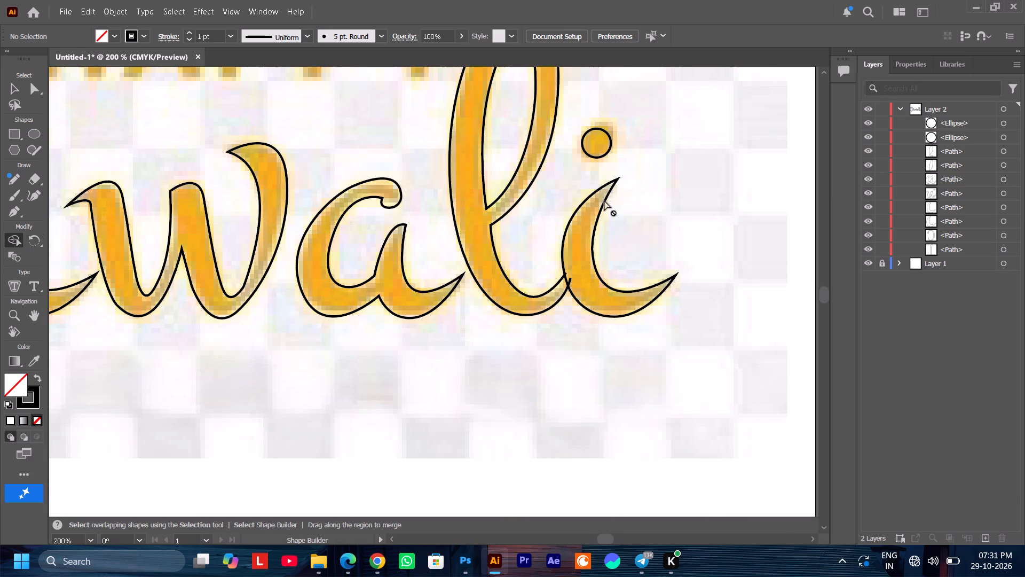
ctrl+drag(669, 128, 528, 293)
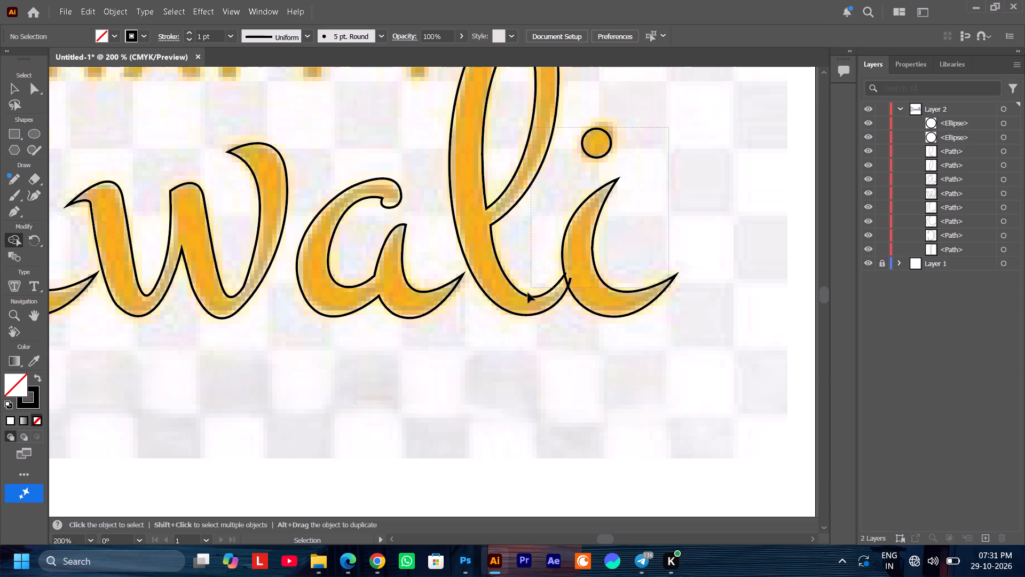
ctrl+drag(528, 293, 507, 316)
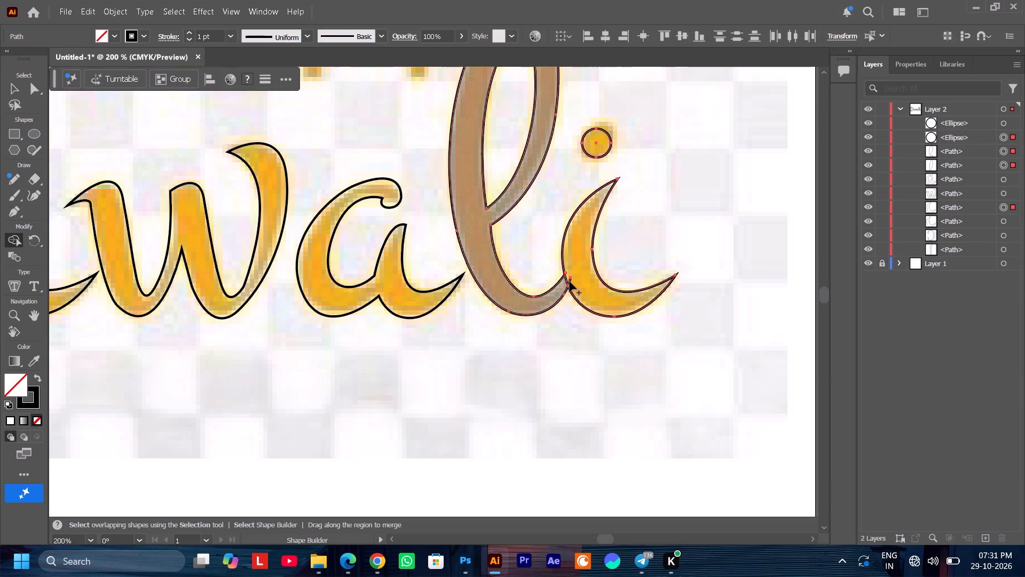
alt+scroll(564, 282, up, 3)
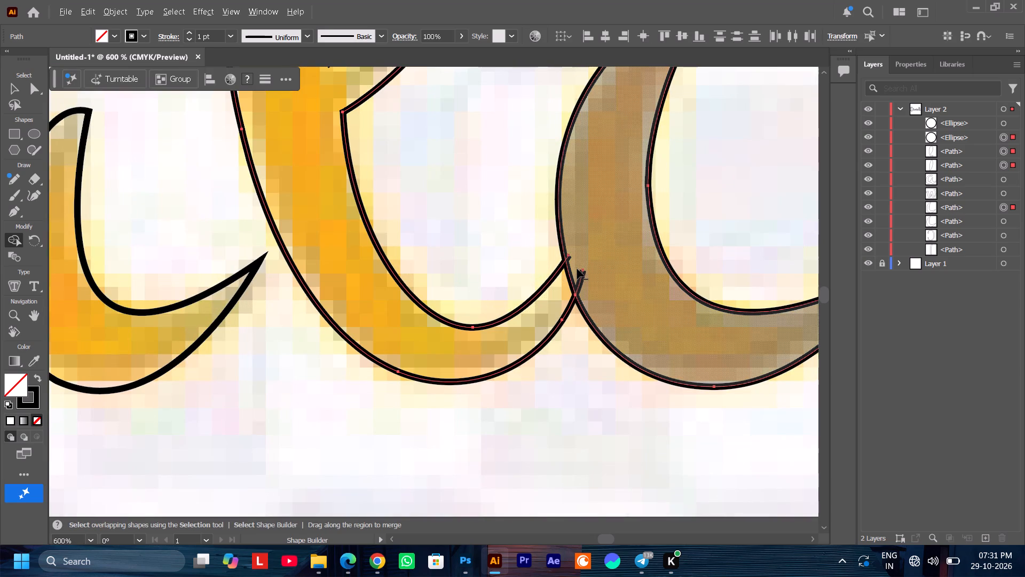
drag(577, 269, 565, 284)
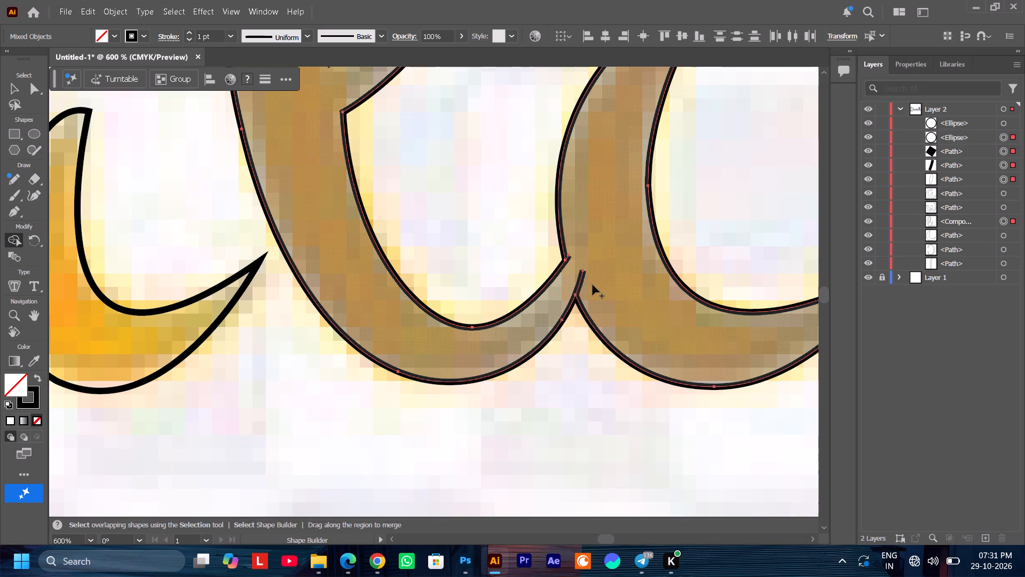
Remove the two stray path ends at the l and i junction with the Shape Builder tool.
alt+scroll(583, 296, up, 4)
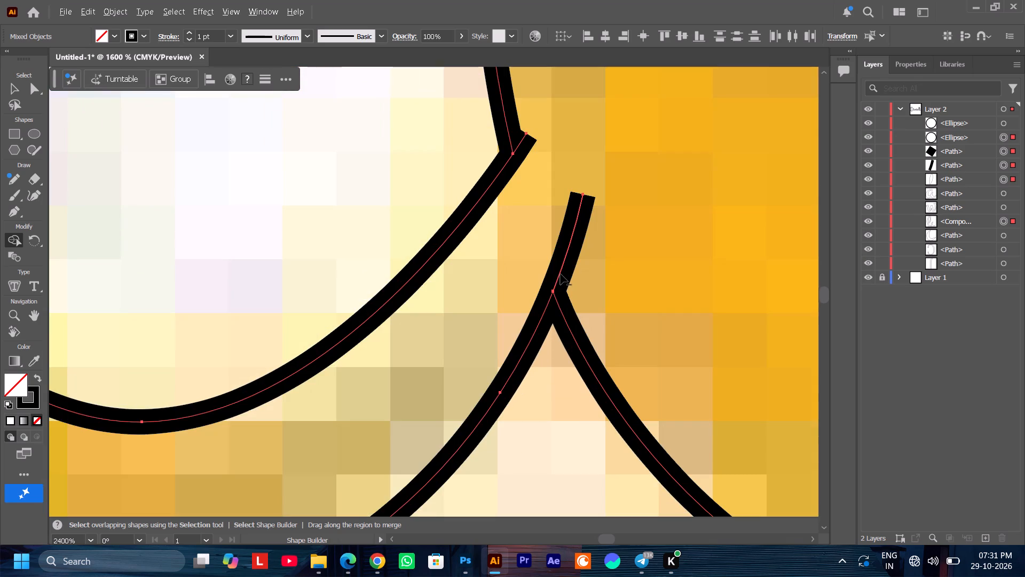
alt+click(561, 274)
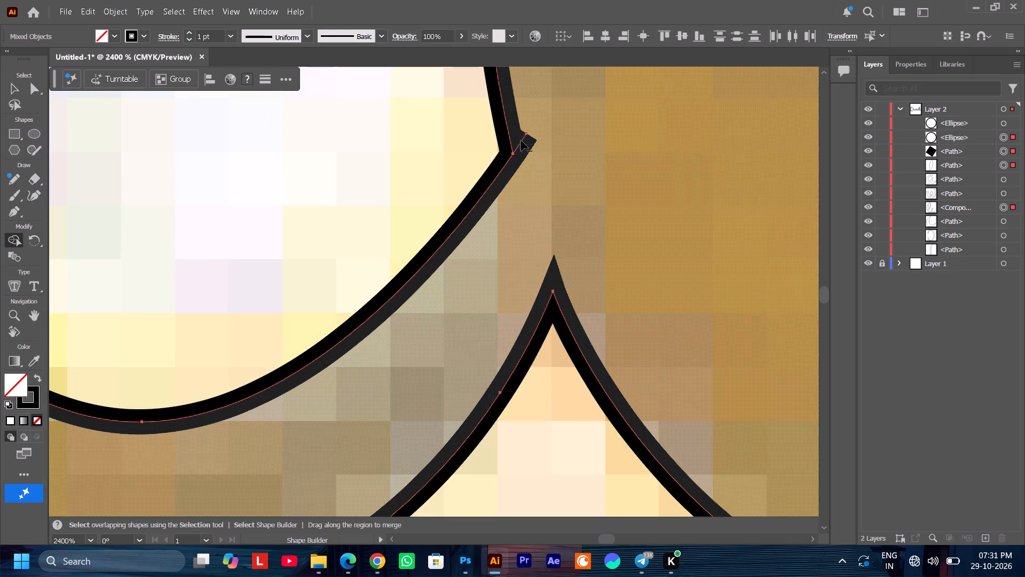
alt+click(521, 142)
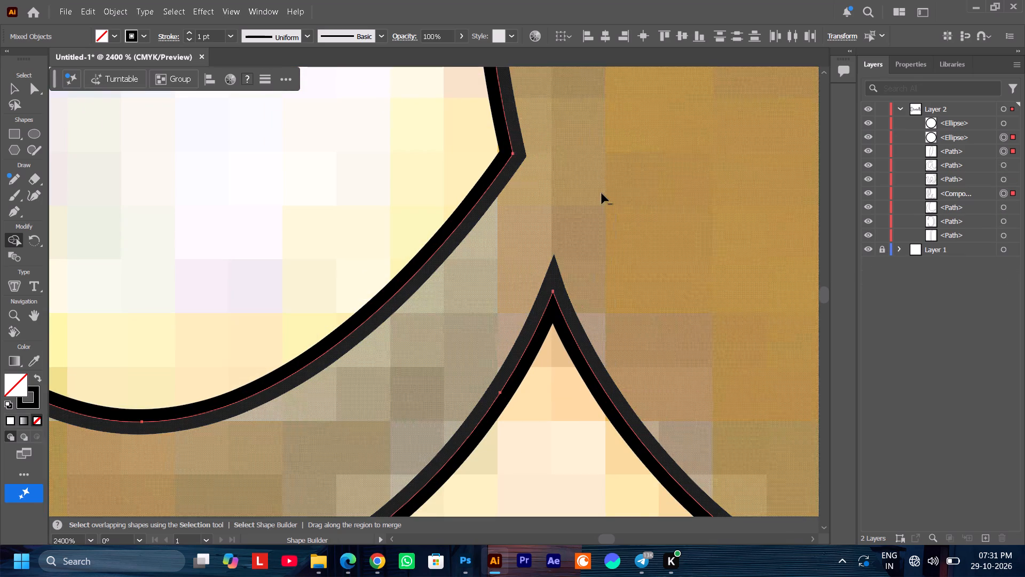
Move the upper corner anchor at the l and i junction slightly down and inward to refine the join.
alt+scroll(602, 193, down, 6)
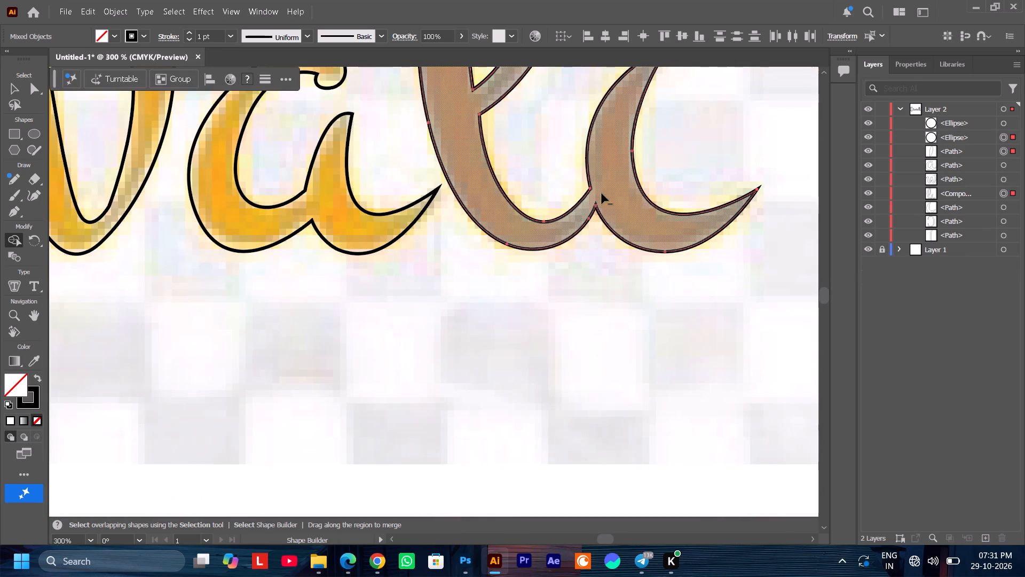
alt+scroll(592, 192, up, 4)
click(7, 85)
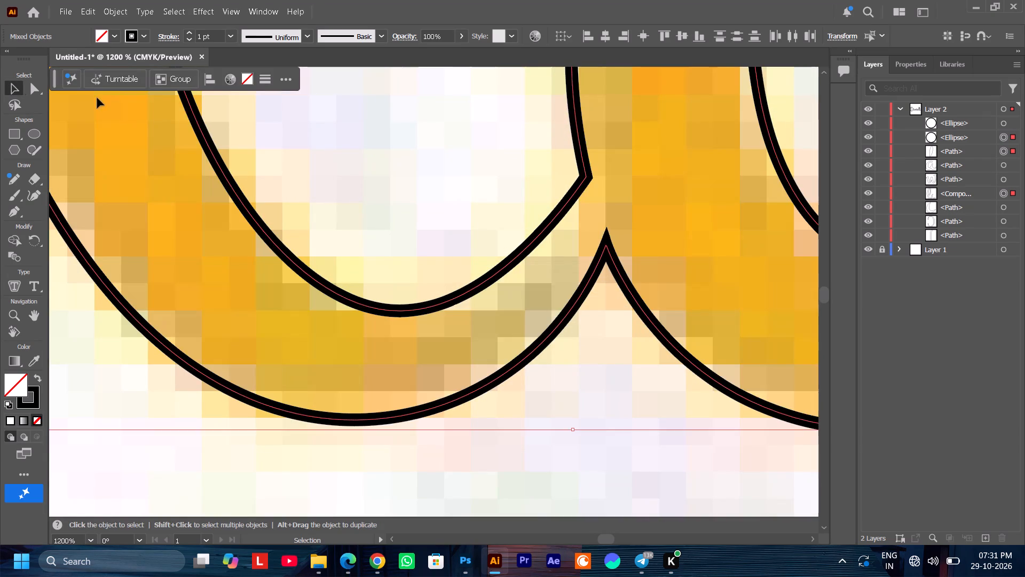
click(587, 177)
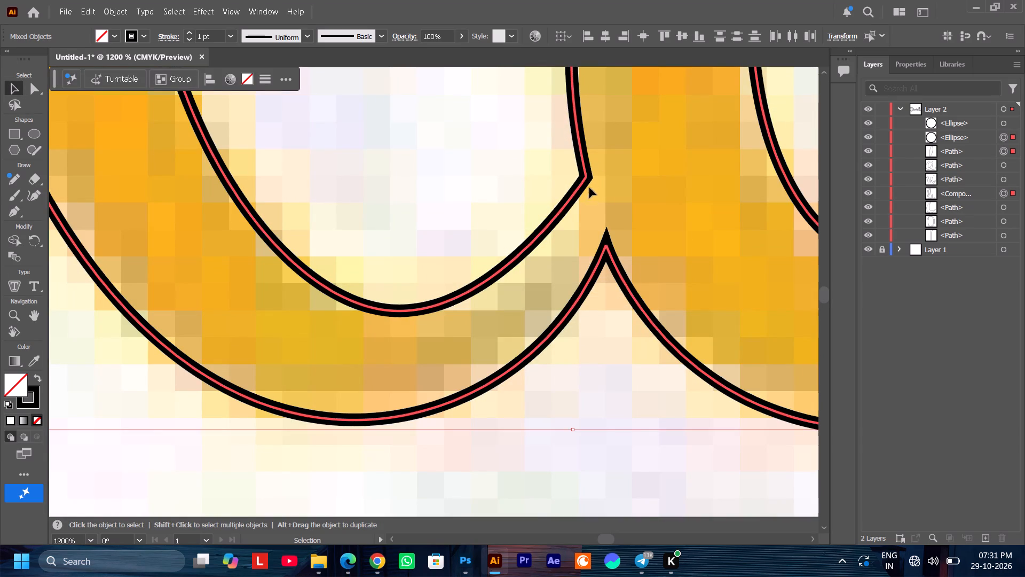
click(611, 339)
click(595, 448)
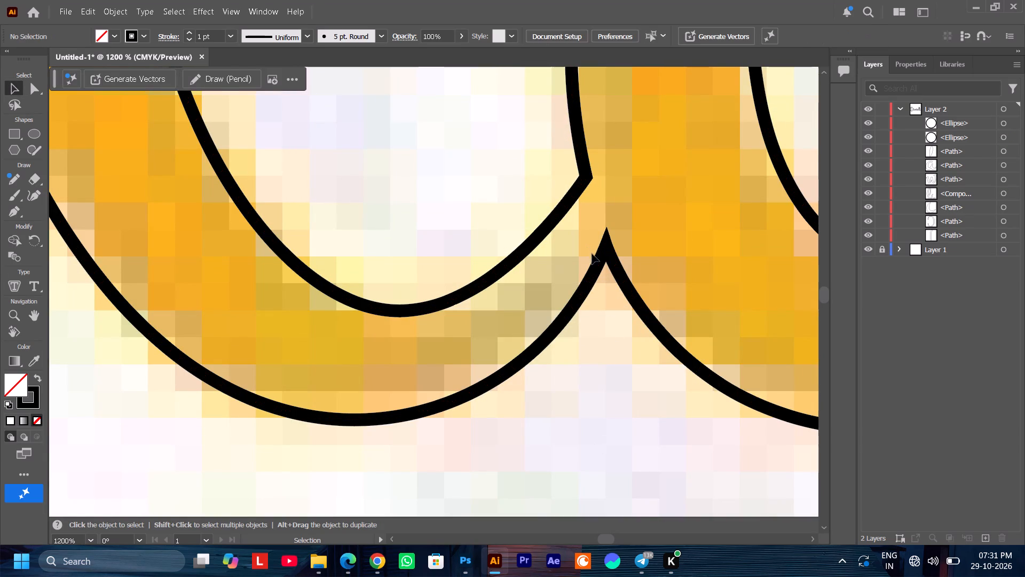
click(598, 267)
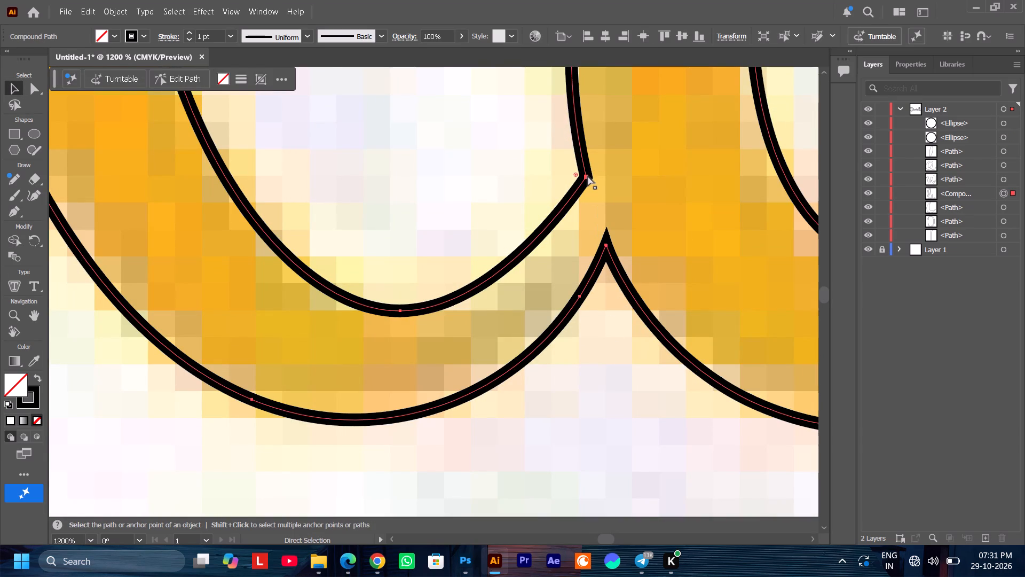
ctrl+click(588, 176)
ctrl+drag(588, 176, 584, 182)
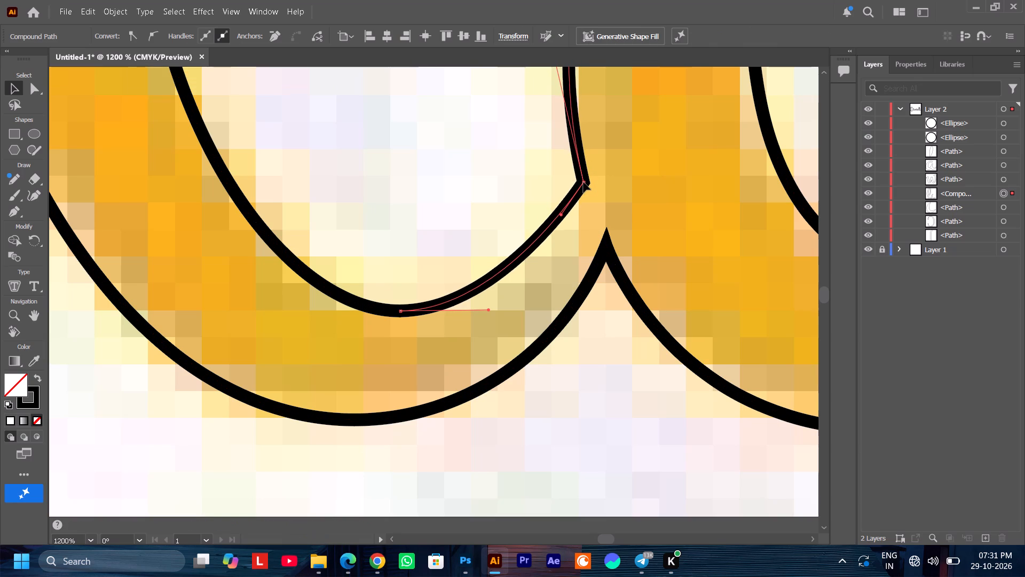
ctrl+drag(584, 182, 584, 184)
Select all Layer 2 lettering, remove its stroke and fill it with the orange #fbab19 sampled from the D.
alt+scroll(607, 285, down, 2)
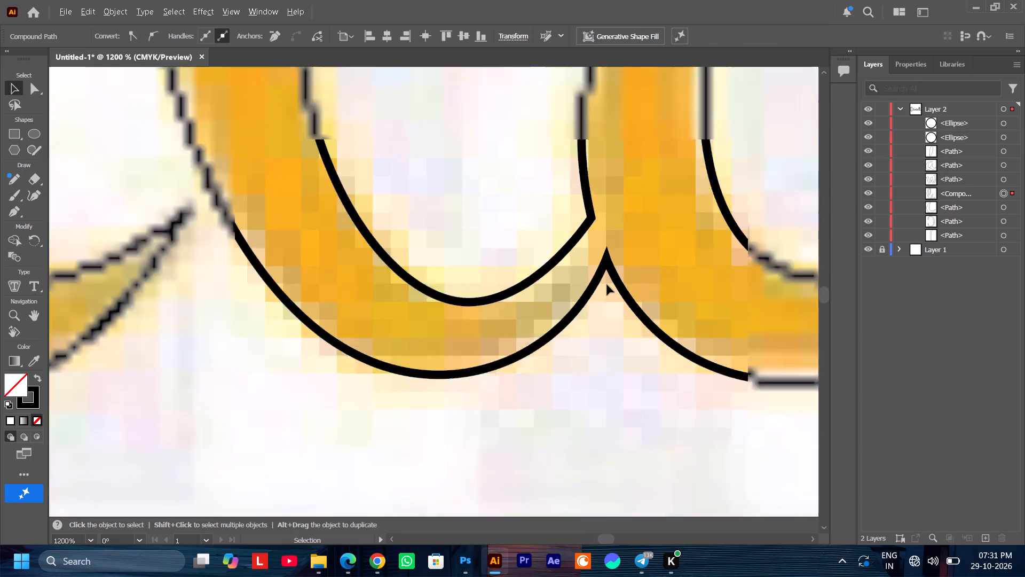
alt+scroll(607, 285, down, 4)
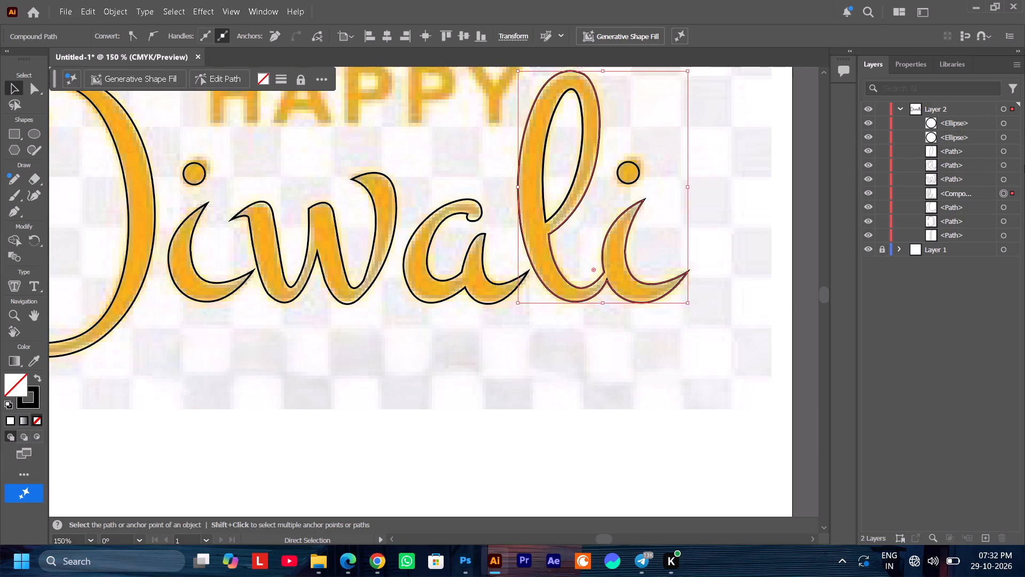
click(1004, 107)
ctrl+scroll(429, 344, up, 2)
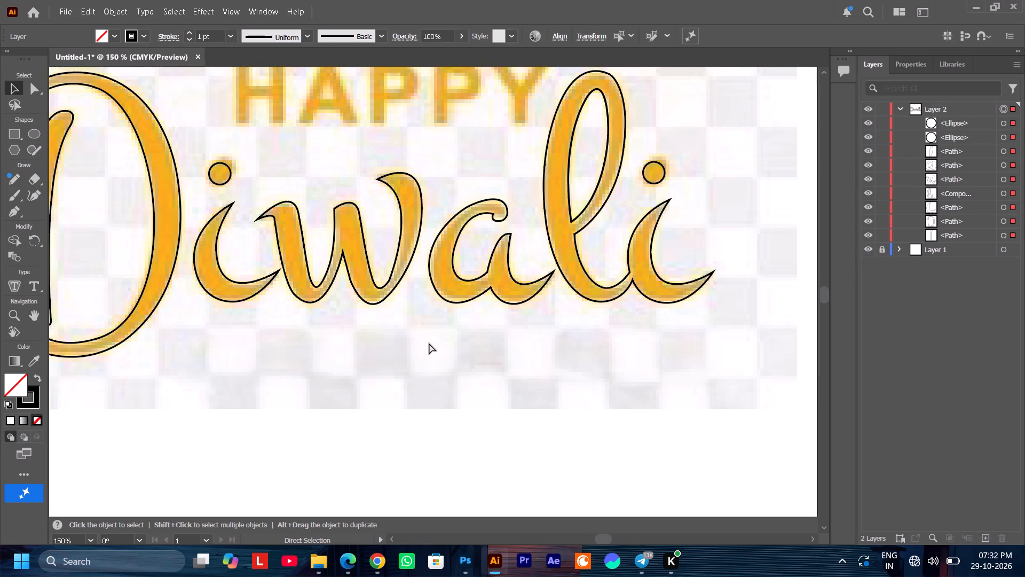
ctrl+scroll(429, 344, up, 6)
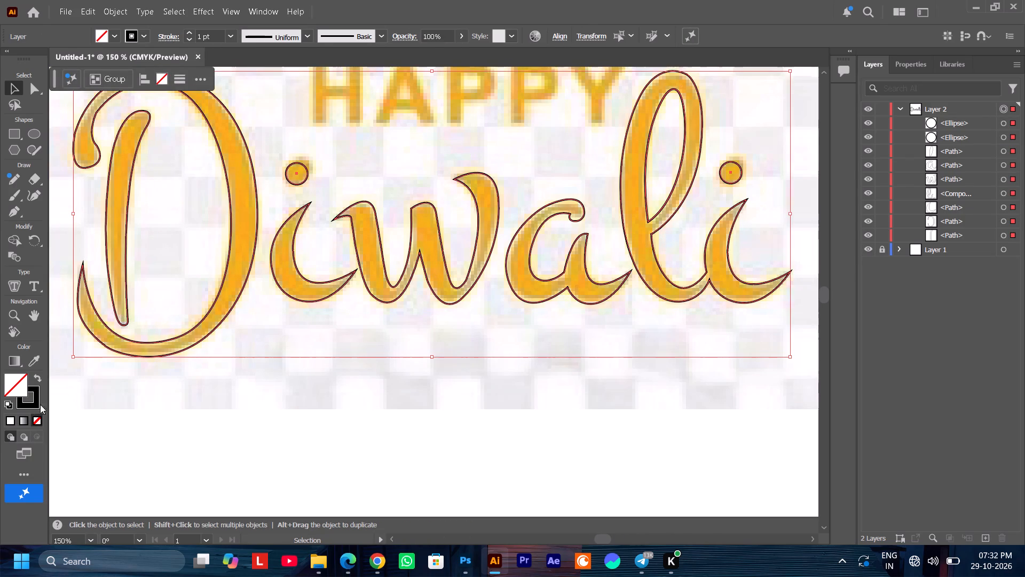
click(36, 404)
click(41, 419)
click(13, 381)
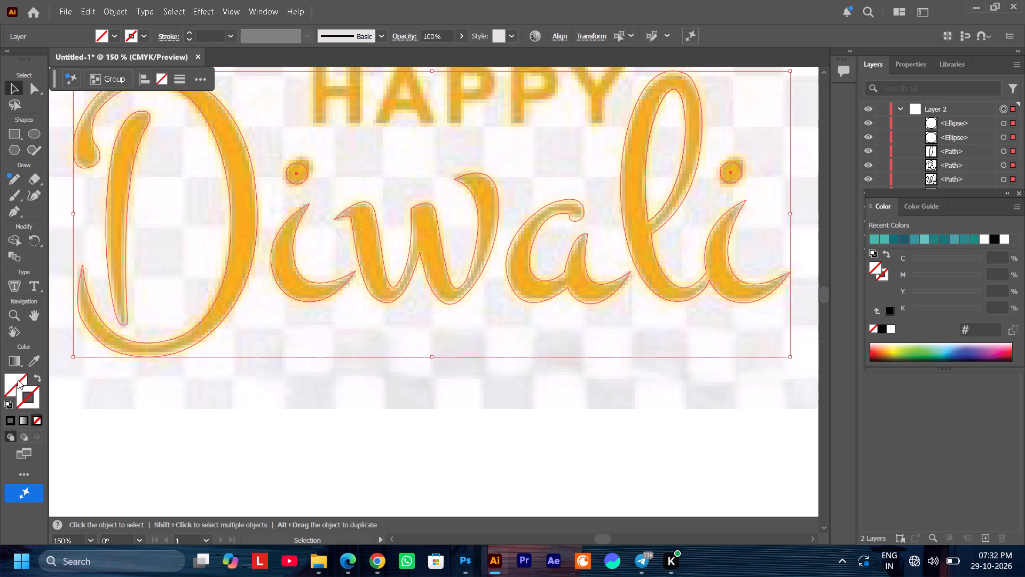
click(38, 359)
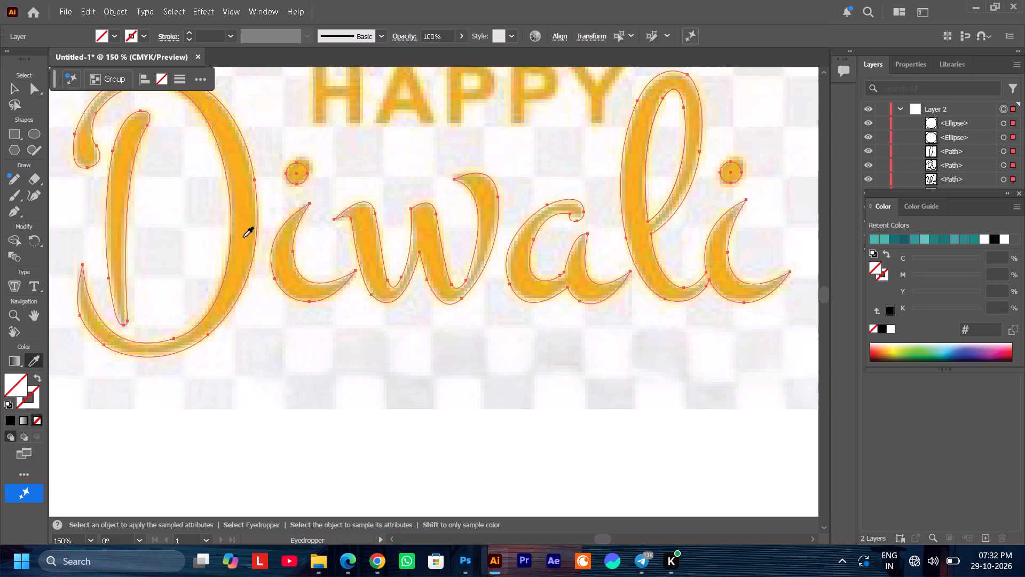
click(243, 222)
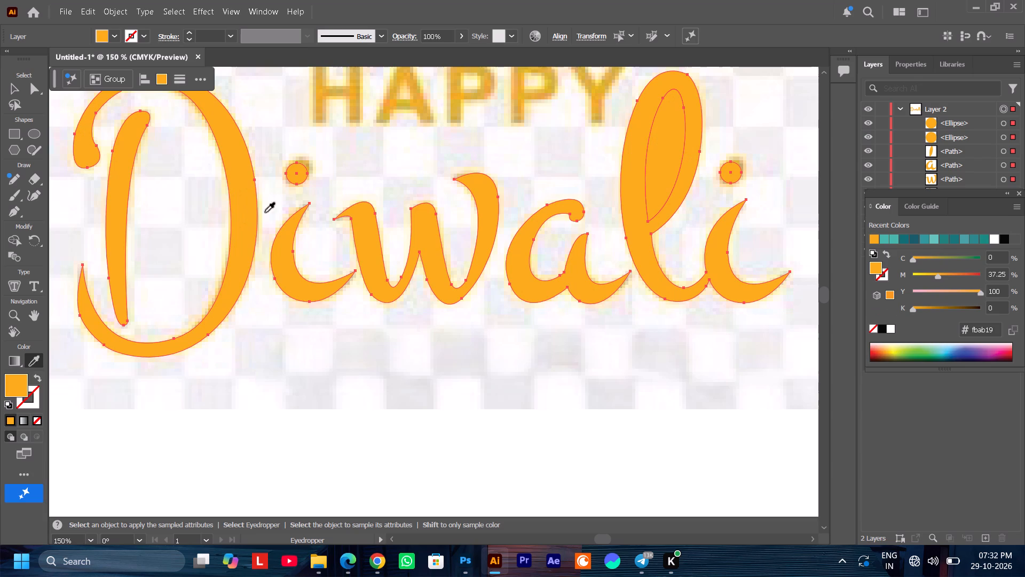
Set the fill of the separate path inside the l's loop to None.
click(1004, 152)
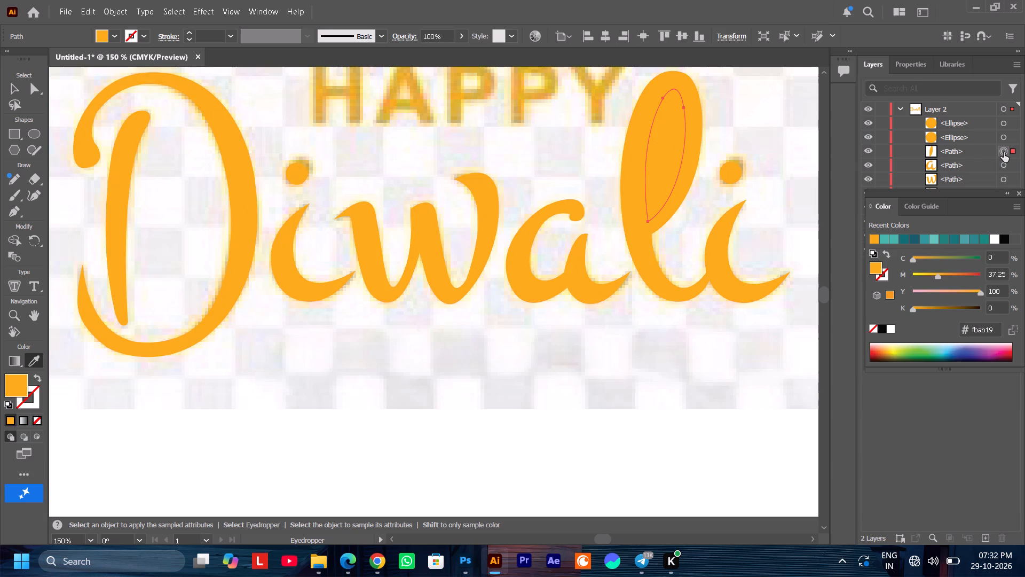
click(37, 422)
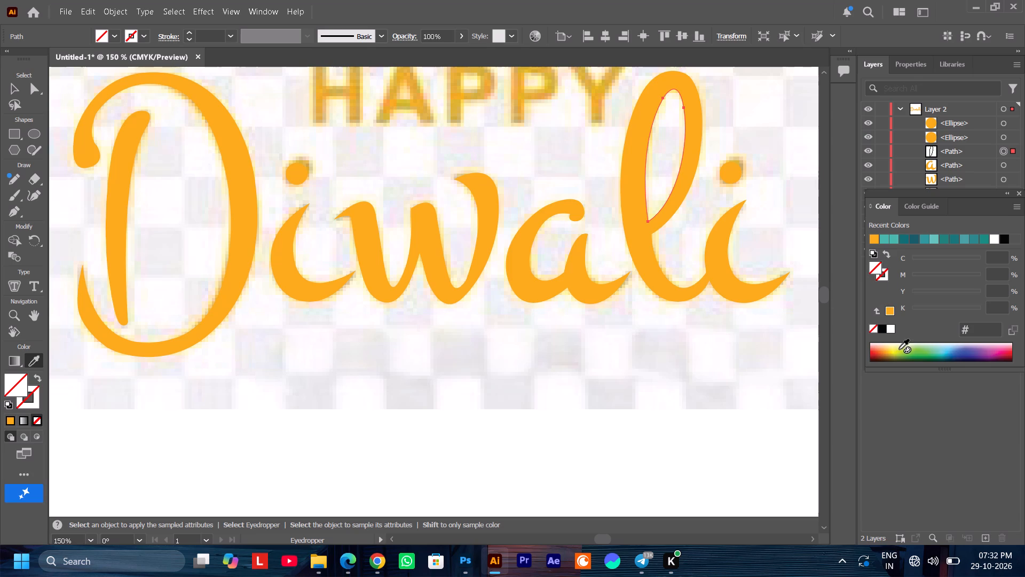
click(888, 310)
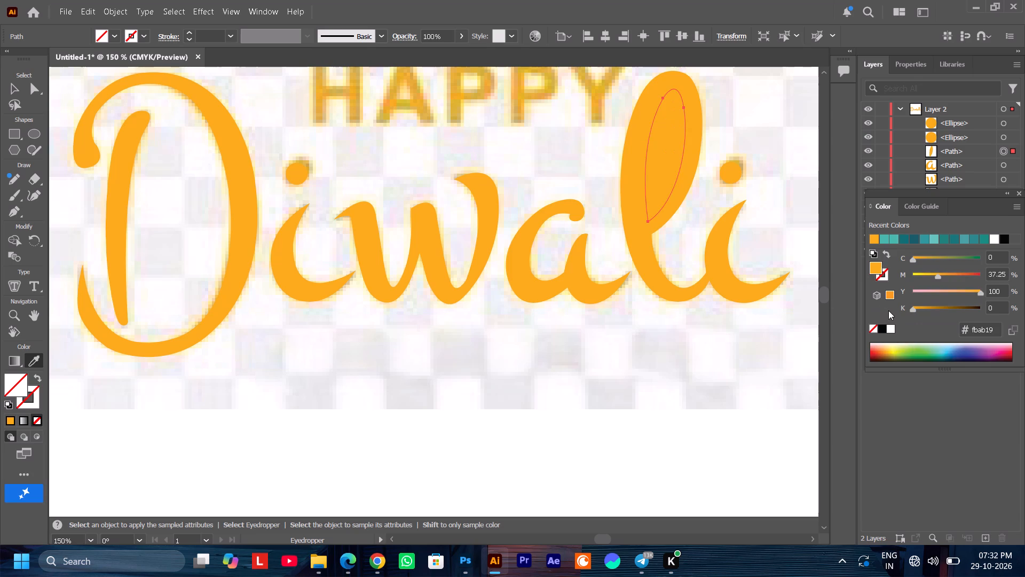
click(872, 327)
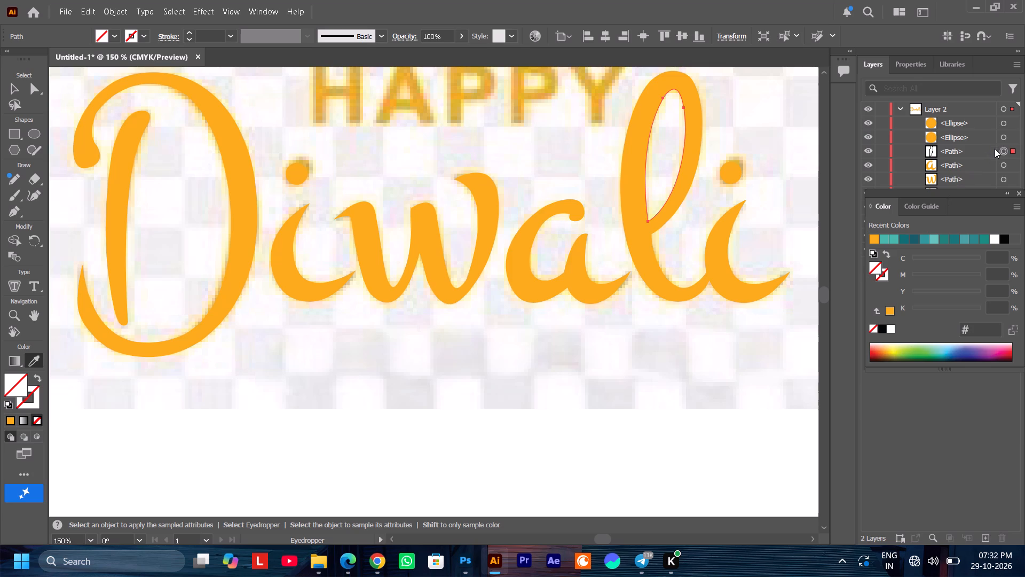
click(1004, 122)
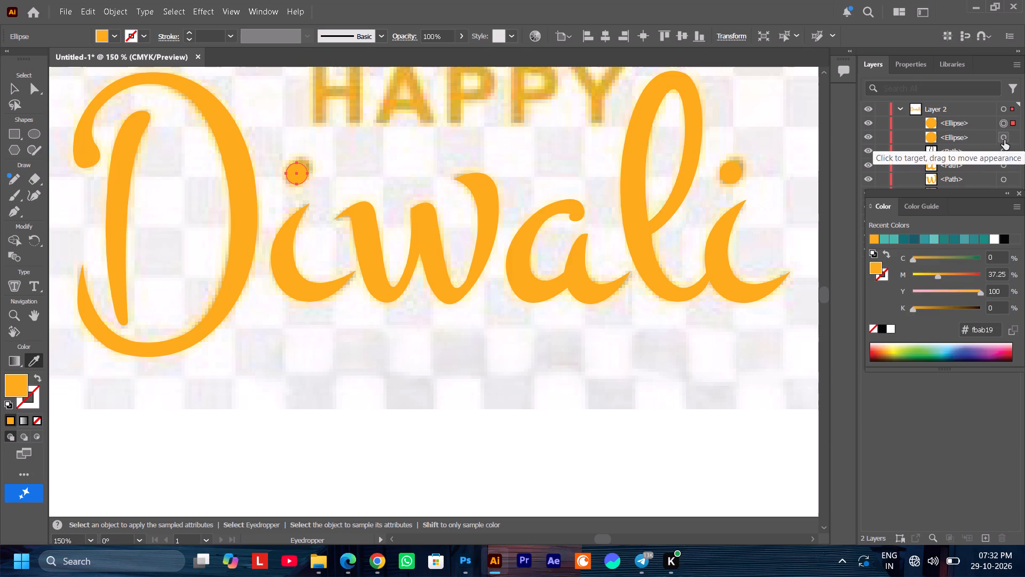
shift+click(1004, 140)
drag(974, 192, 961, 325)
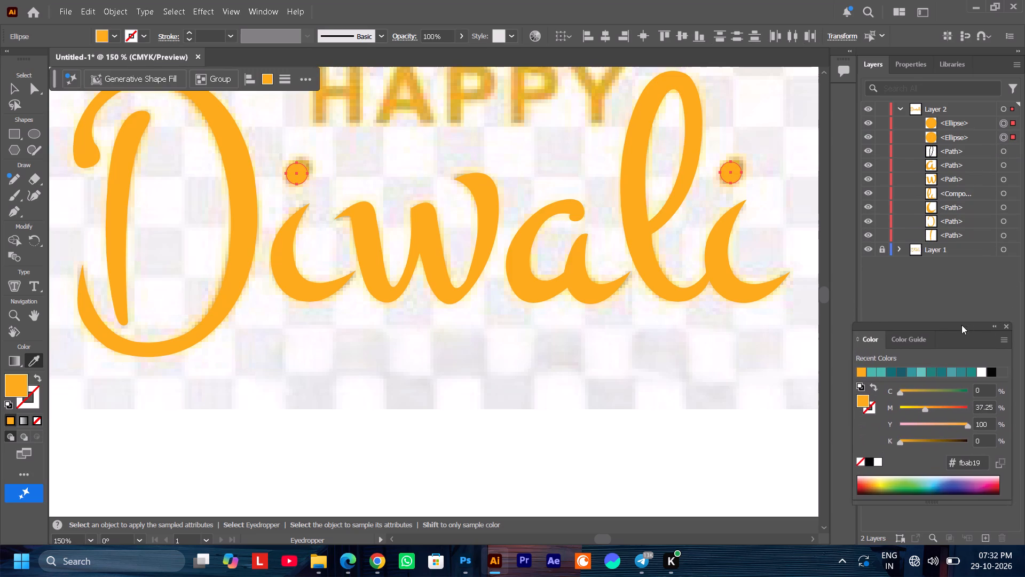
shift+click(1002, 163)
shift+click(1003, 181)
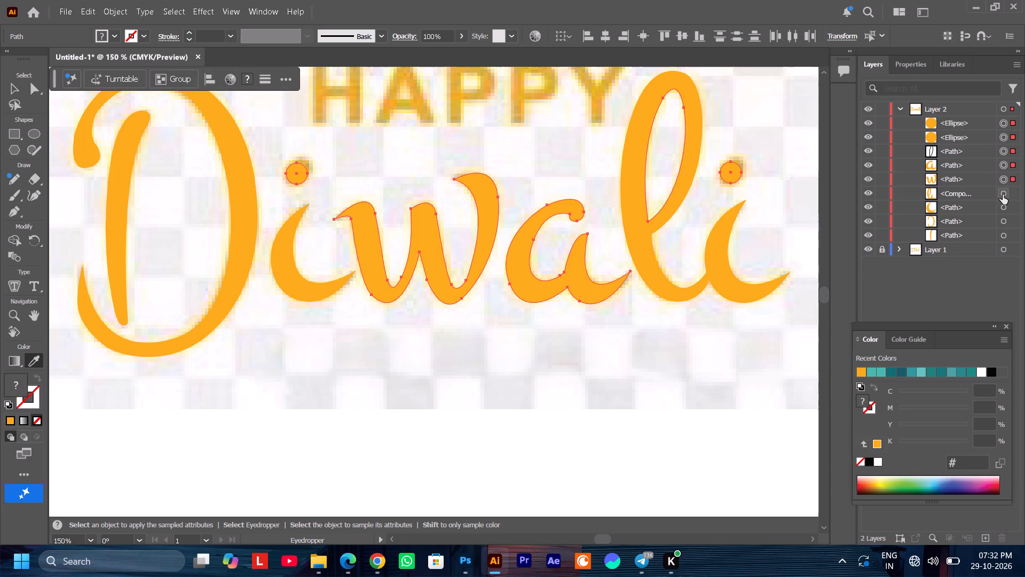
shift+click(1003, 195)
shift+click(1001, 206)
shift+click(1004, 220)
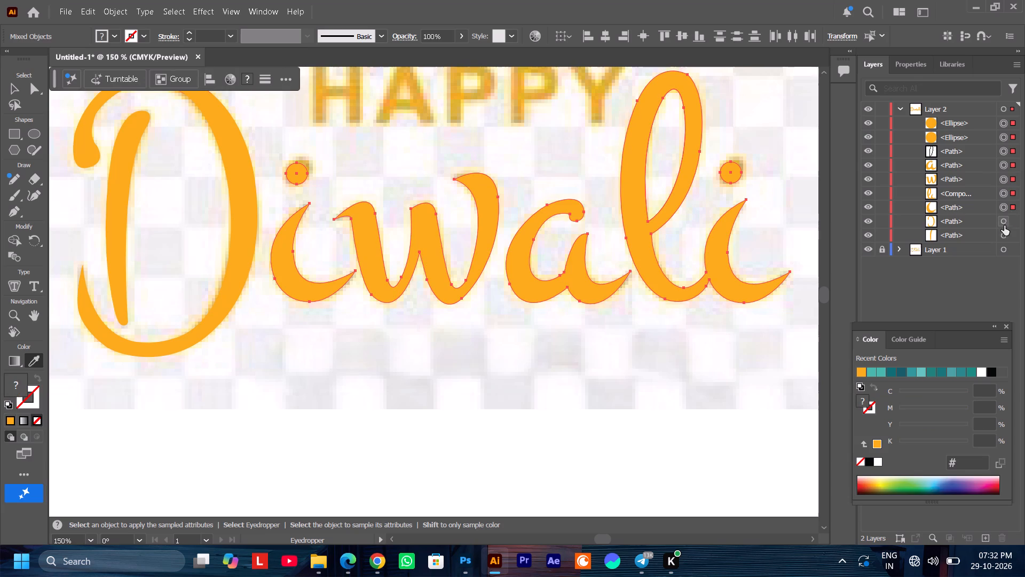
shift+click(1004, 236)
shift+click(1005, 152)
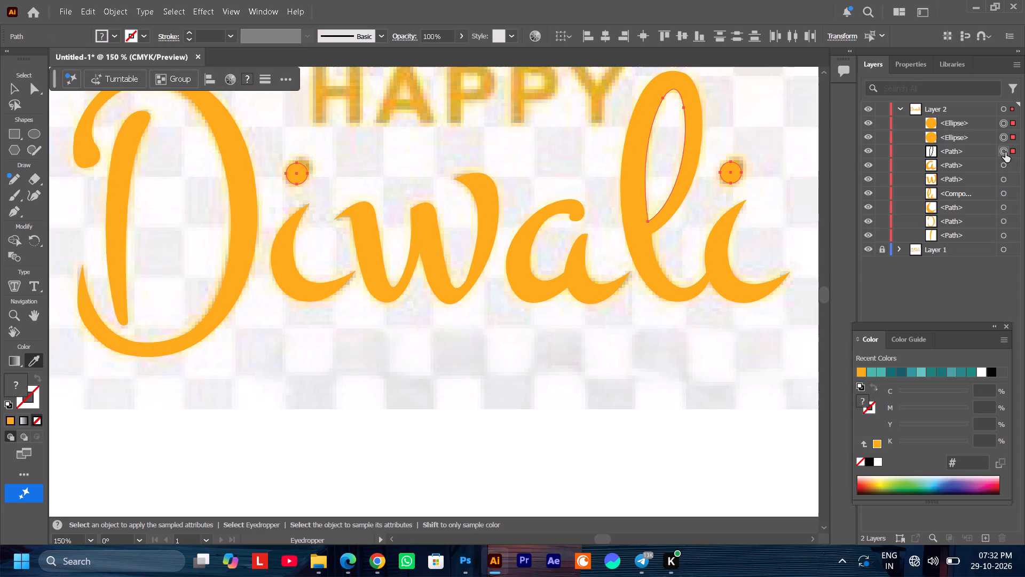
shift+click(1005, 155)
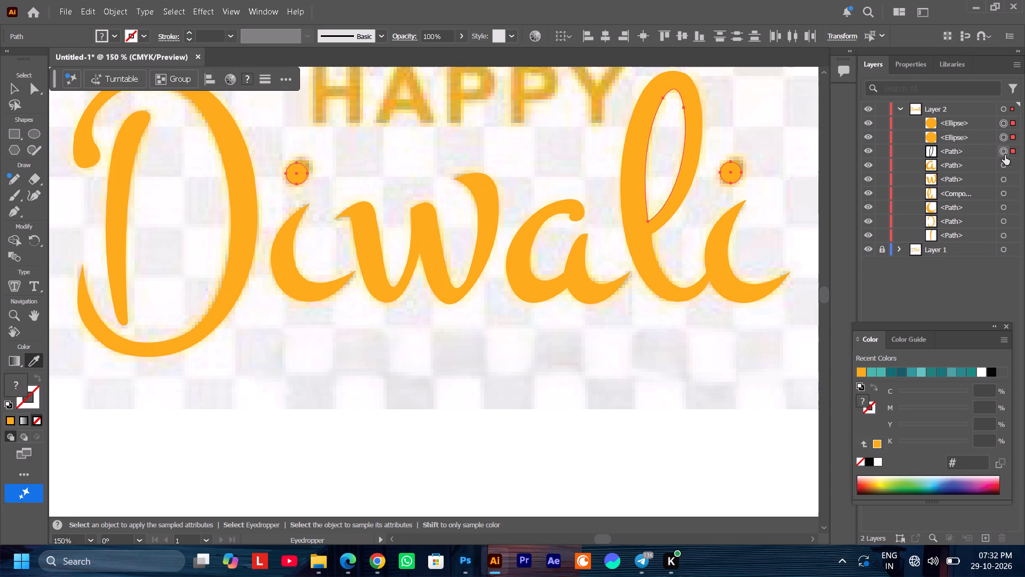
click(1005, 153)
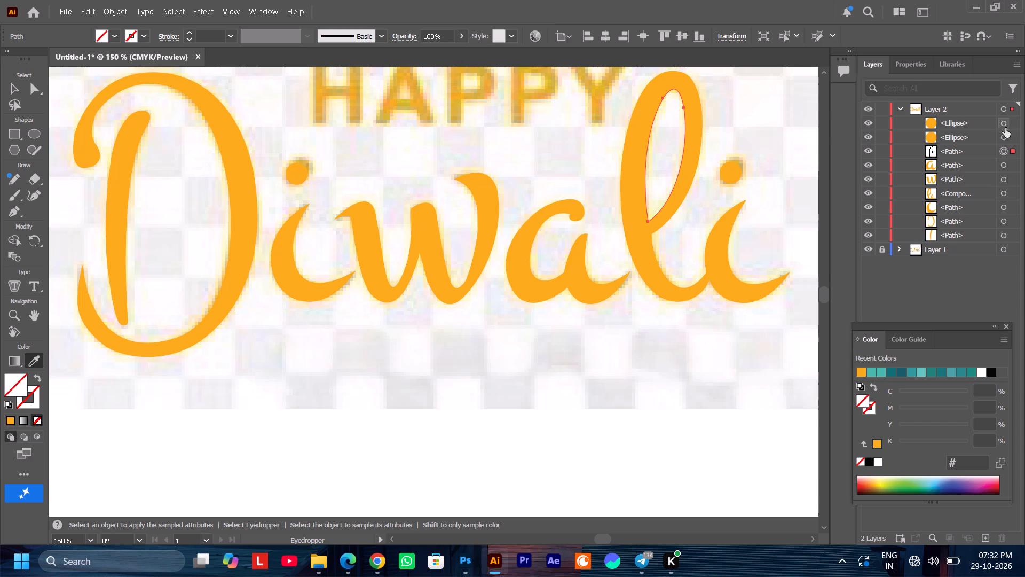
Select all Diwali lettering shapes except the unfilled path inside the l's loop and change their fill to the lighter orange #fcad2d.
click(1005, 126)
ctrl+click(1006, 138)
ctrl+click(1004, 166)
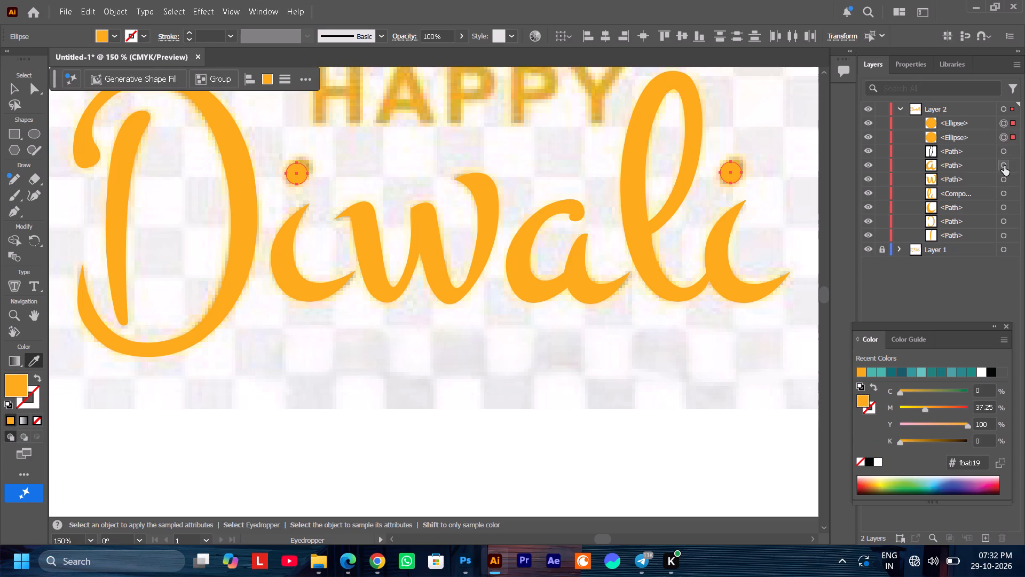
ctrl+click(1004, 187)
ctrl+click(1005, 180)
ctrl+click(1006, 195)
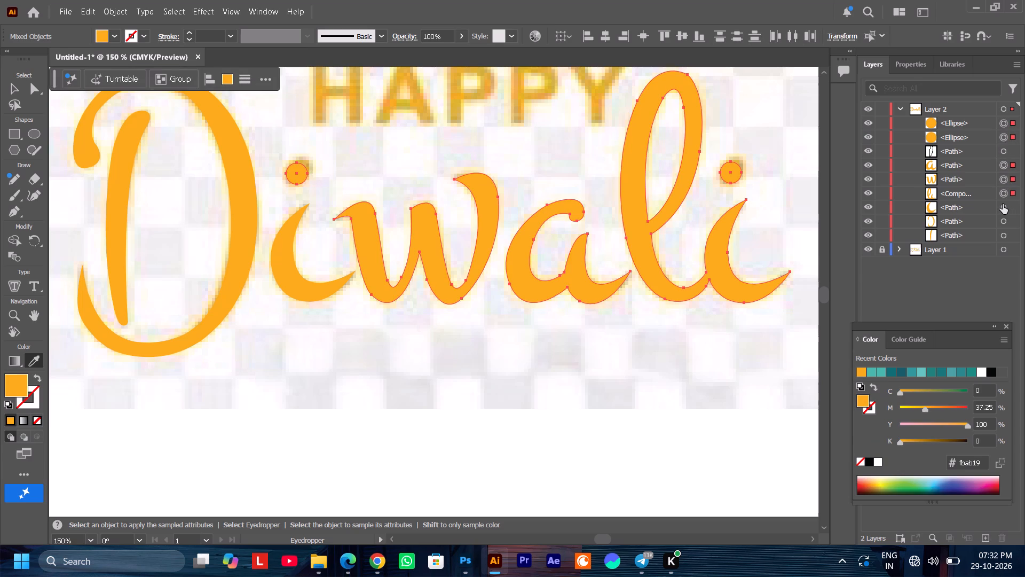
ctrl+click(1003, 204)
ctrl+click(1003, 221)
ctrl+click(1000, 238)
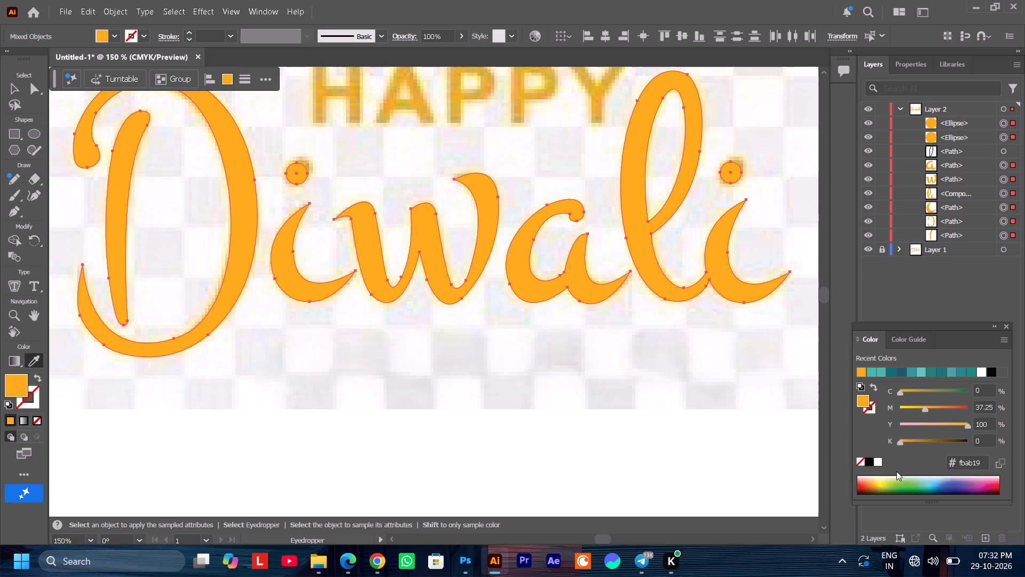
double_click(863, 401)
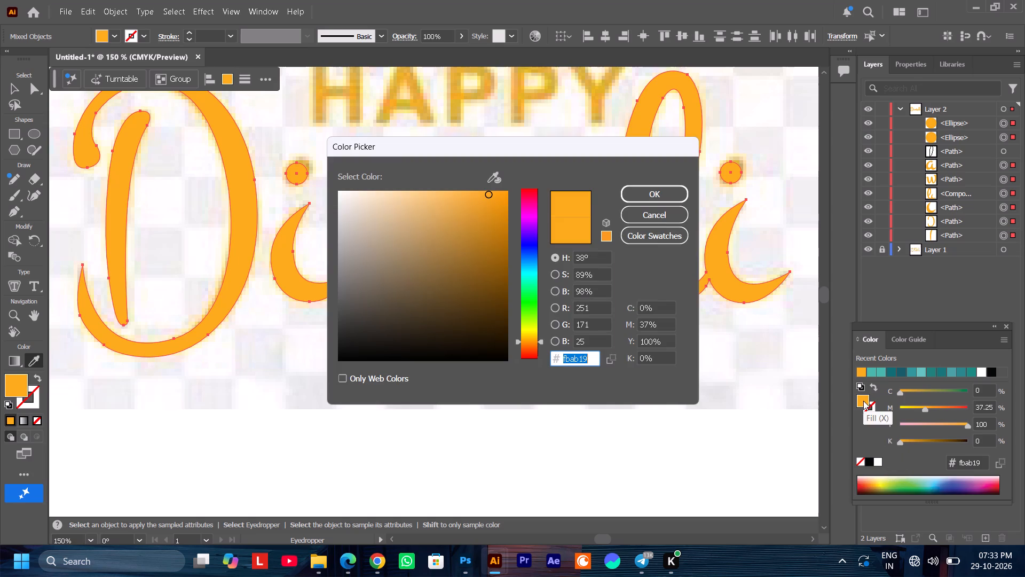
drag(536, 147, 546, 270)
drag(500, 321, 483, 314)
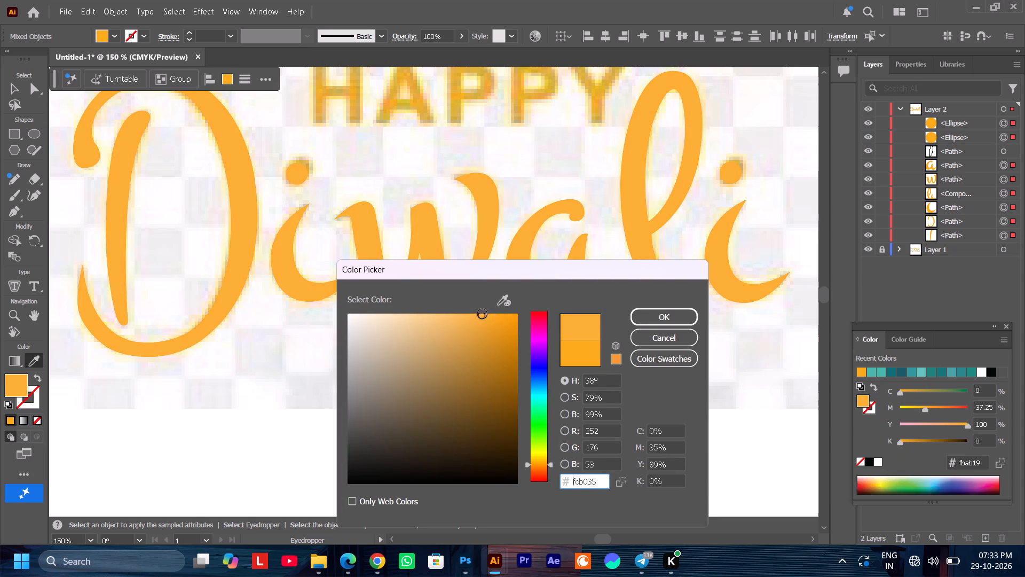
drag(483, 314, 478, 313)
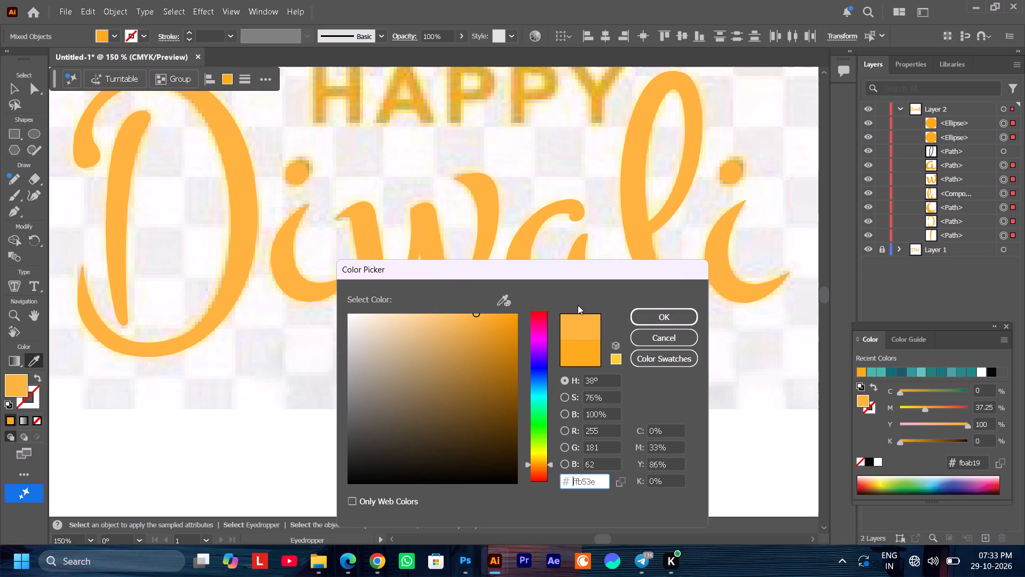
drag(475, 314, 476, 314)
drag(476, 314, 489, 315)
click(671, 314)
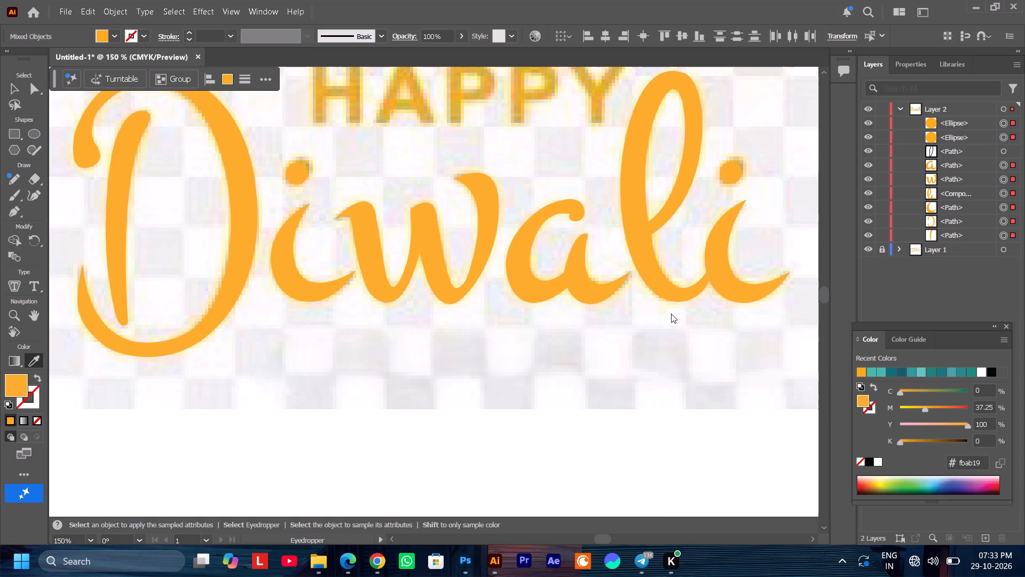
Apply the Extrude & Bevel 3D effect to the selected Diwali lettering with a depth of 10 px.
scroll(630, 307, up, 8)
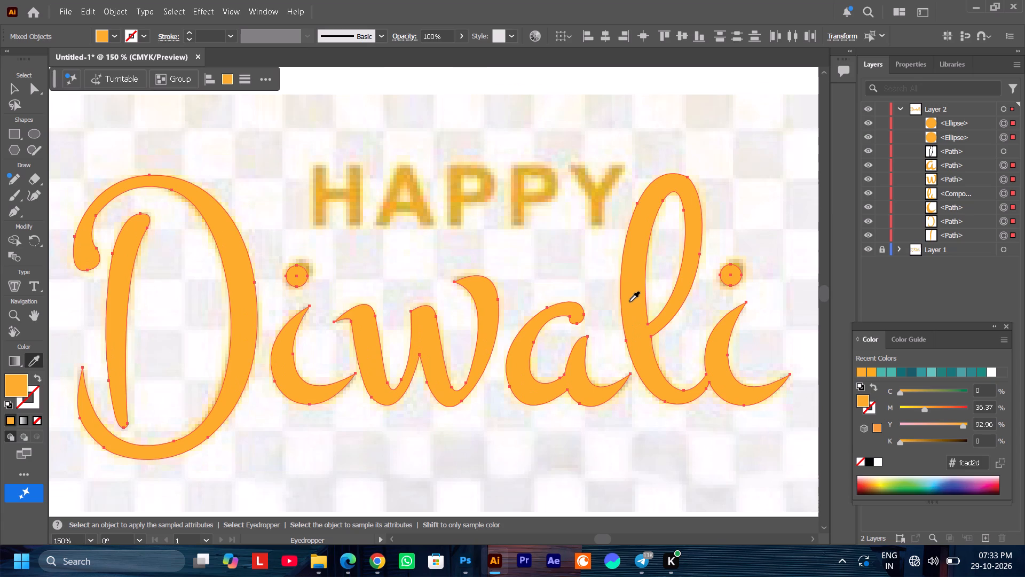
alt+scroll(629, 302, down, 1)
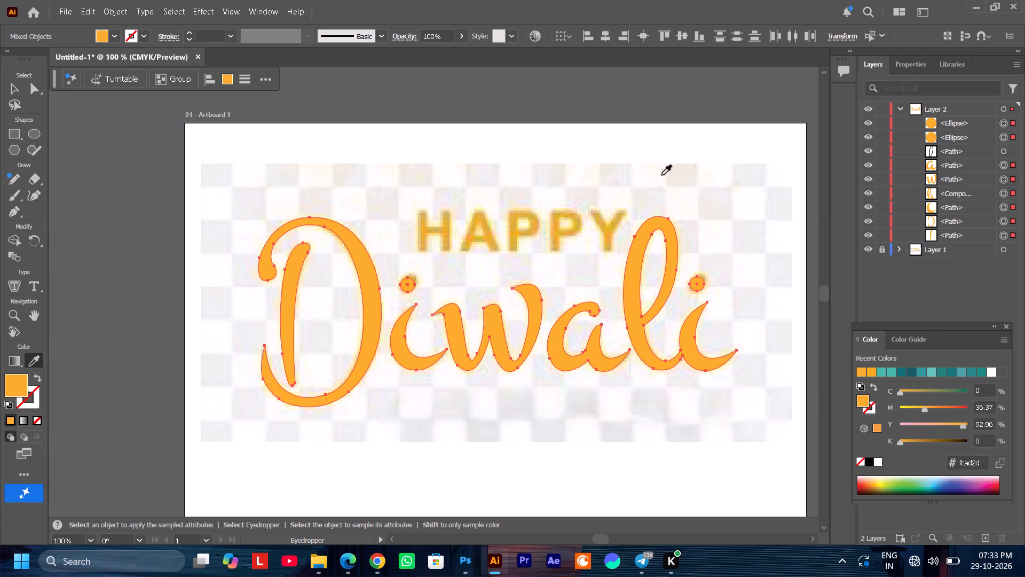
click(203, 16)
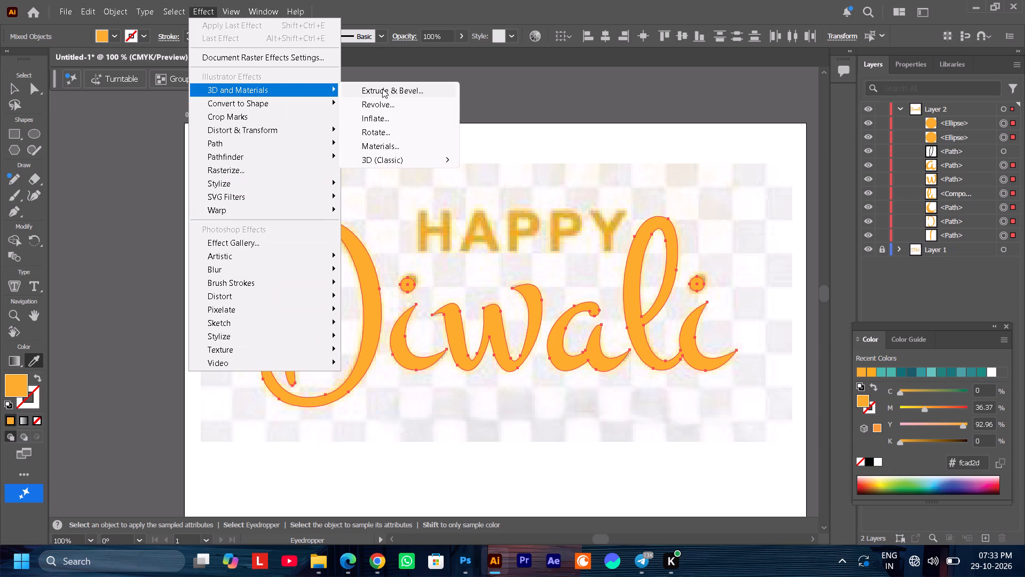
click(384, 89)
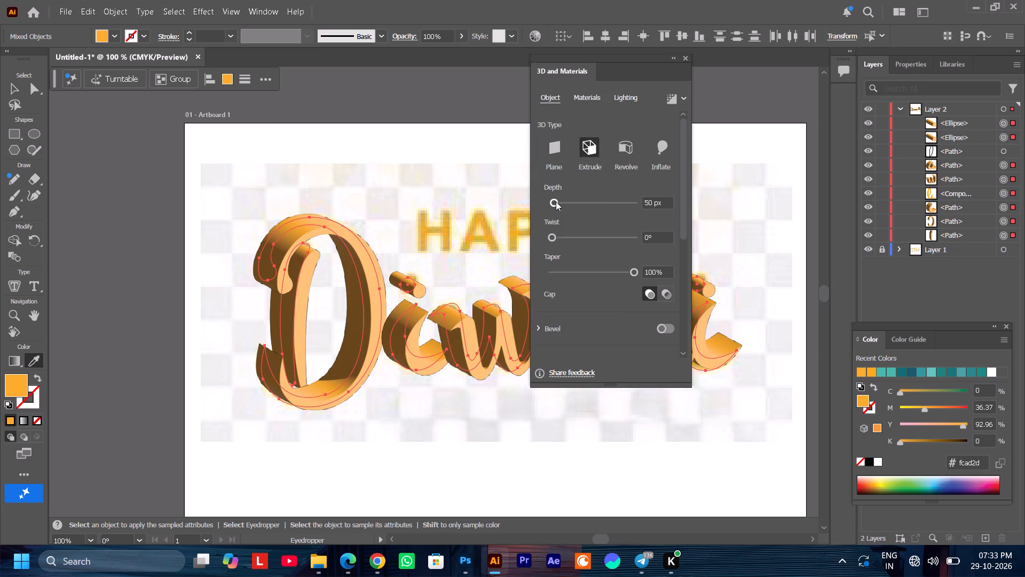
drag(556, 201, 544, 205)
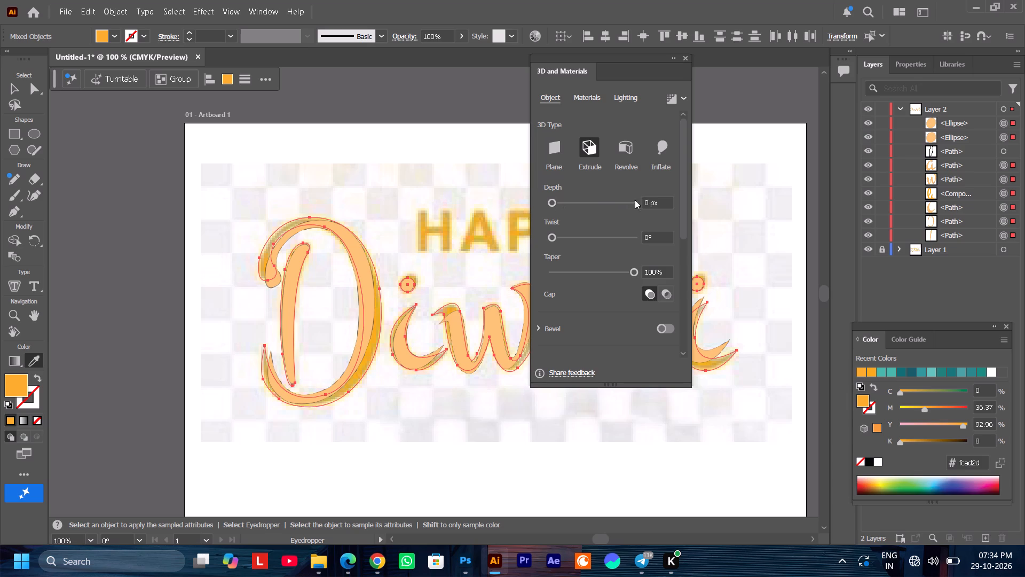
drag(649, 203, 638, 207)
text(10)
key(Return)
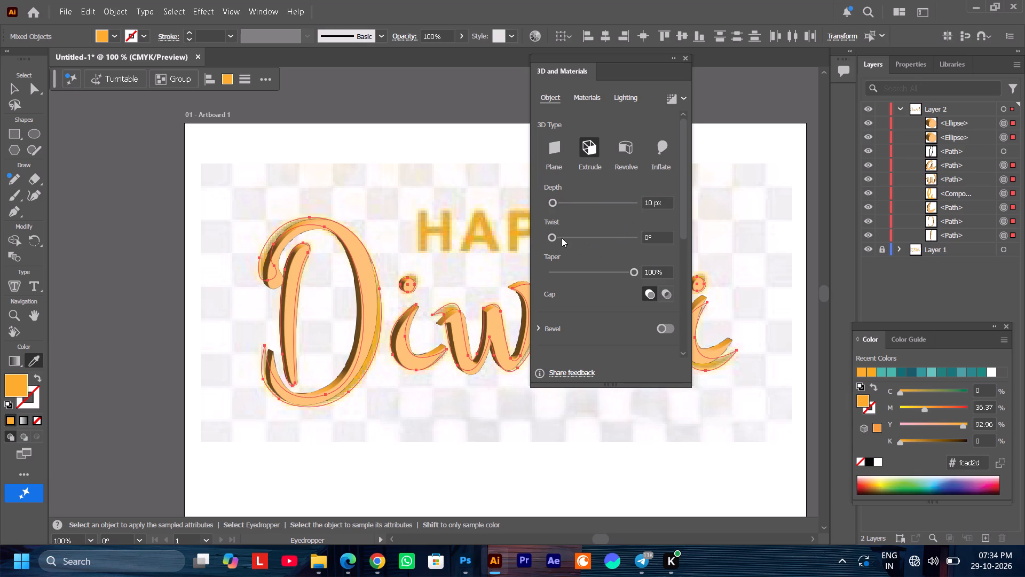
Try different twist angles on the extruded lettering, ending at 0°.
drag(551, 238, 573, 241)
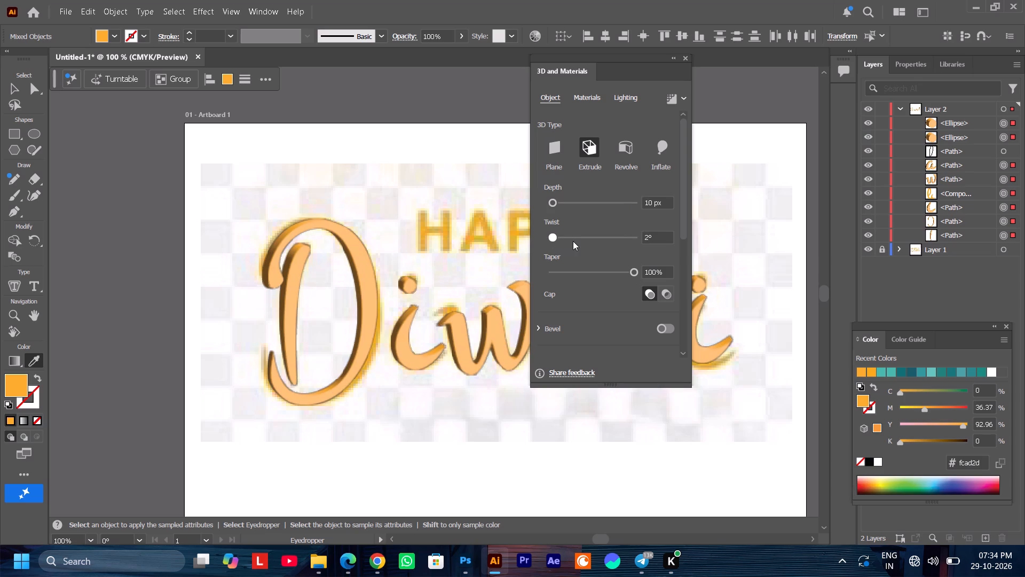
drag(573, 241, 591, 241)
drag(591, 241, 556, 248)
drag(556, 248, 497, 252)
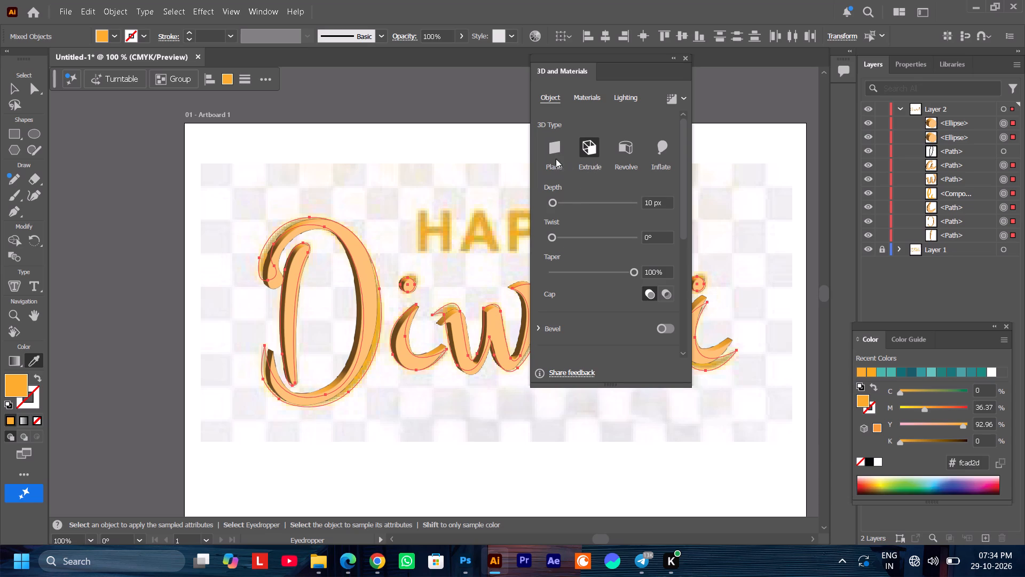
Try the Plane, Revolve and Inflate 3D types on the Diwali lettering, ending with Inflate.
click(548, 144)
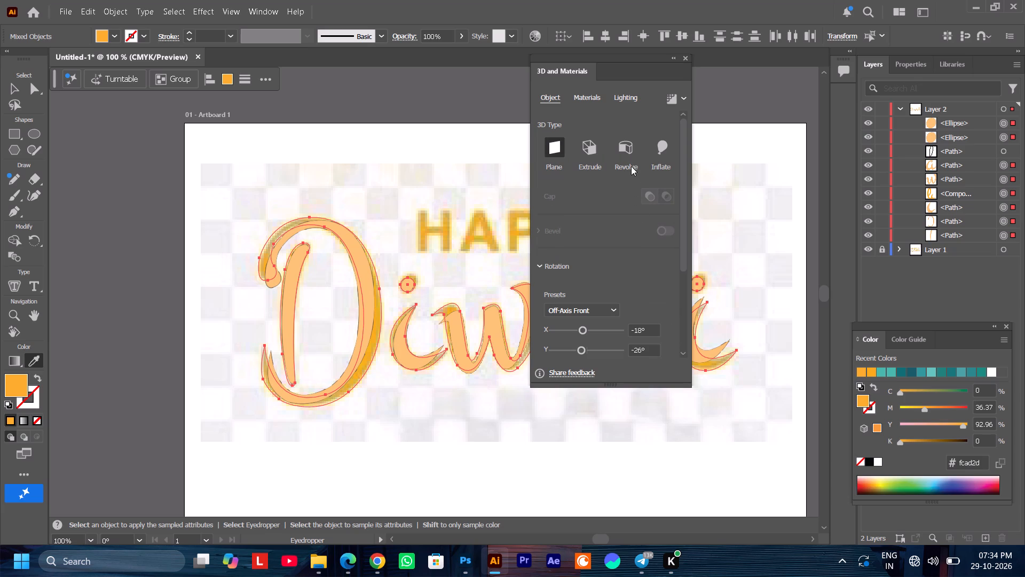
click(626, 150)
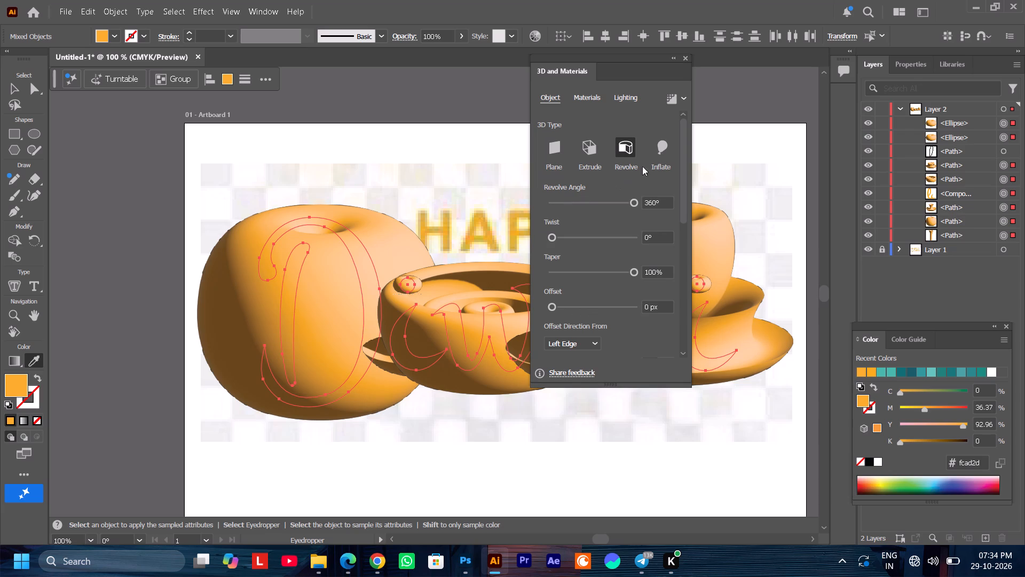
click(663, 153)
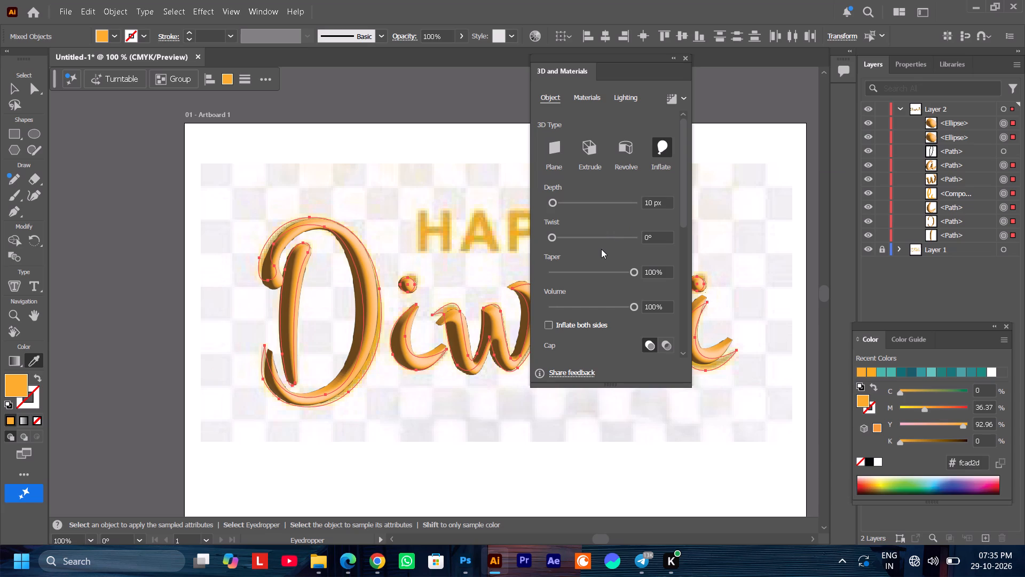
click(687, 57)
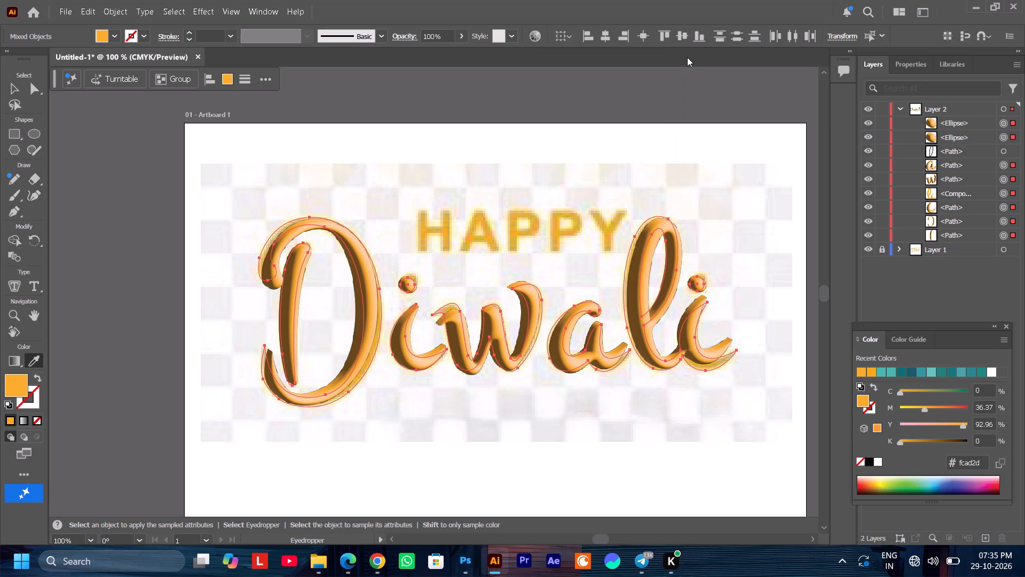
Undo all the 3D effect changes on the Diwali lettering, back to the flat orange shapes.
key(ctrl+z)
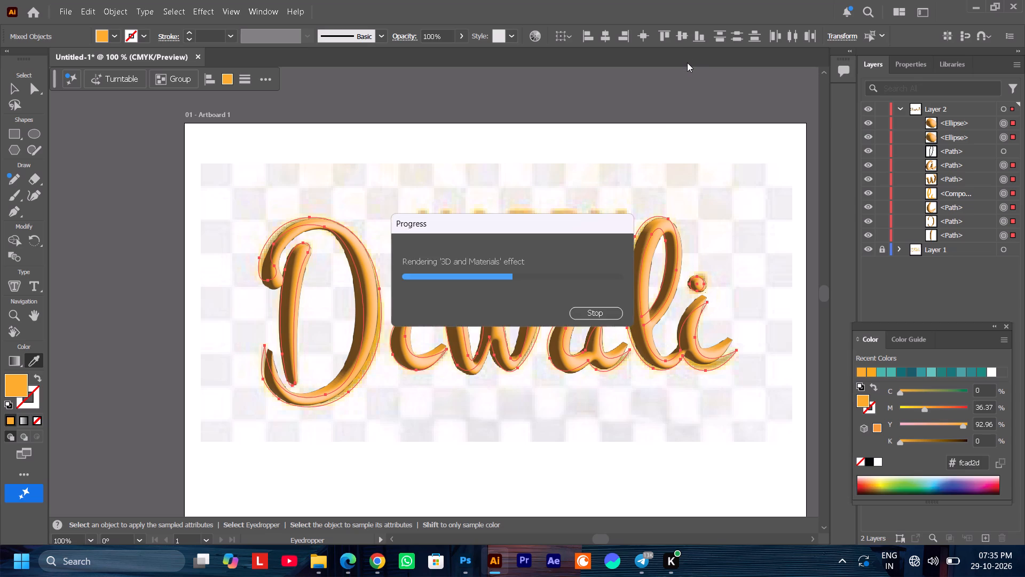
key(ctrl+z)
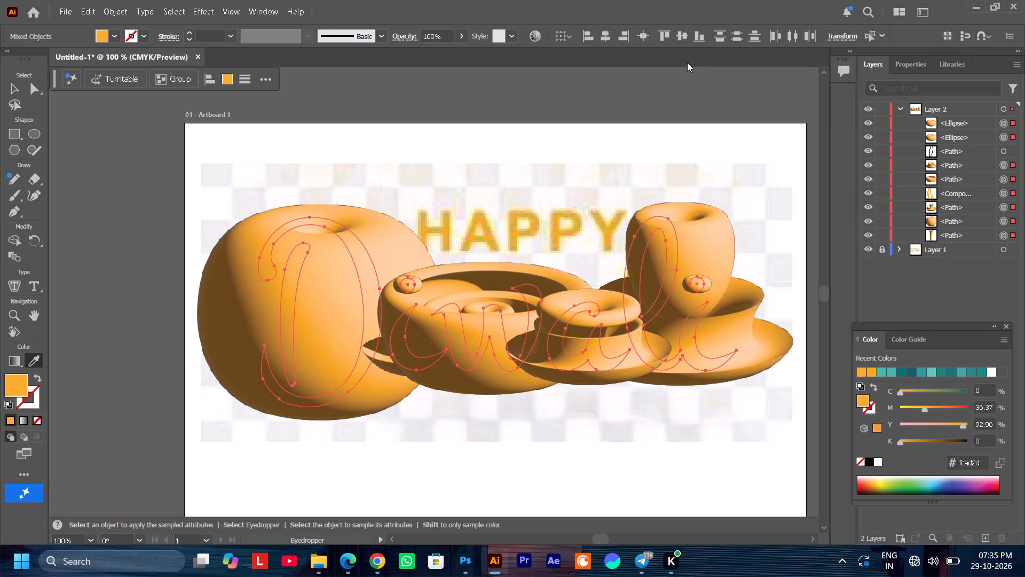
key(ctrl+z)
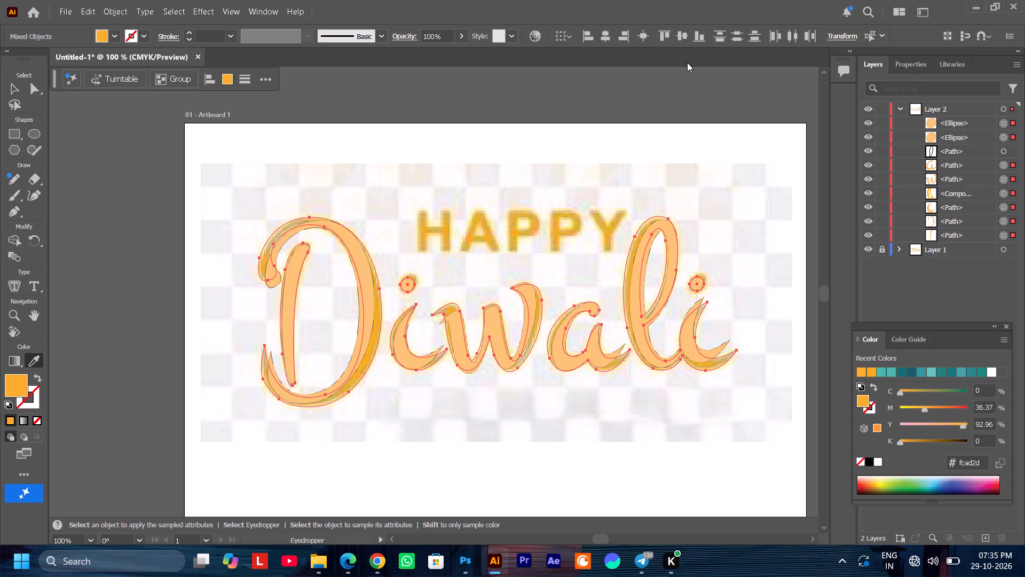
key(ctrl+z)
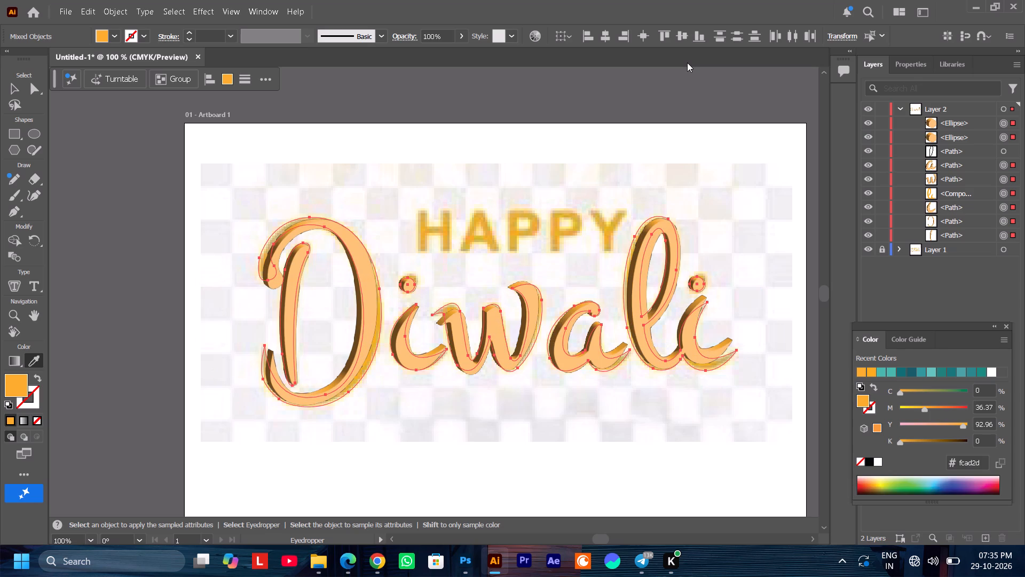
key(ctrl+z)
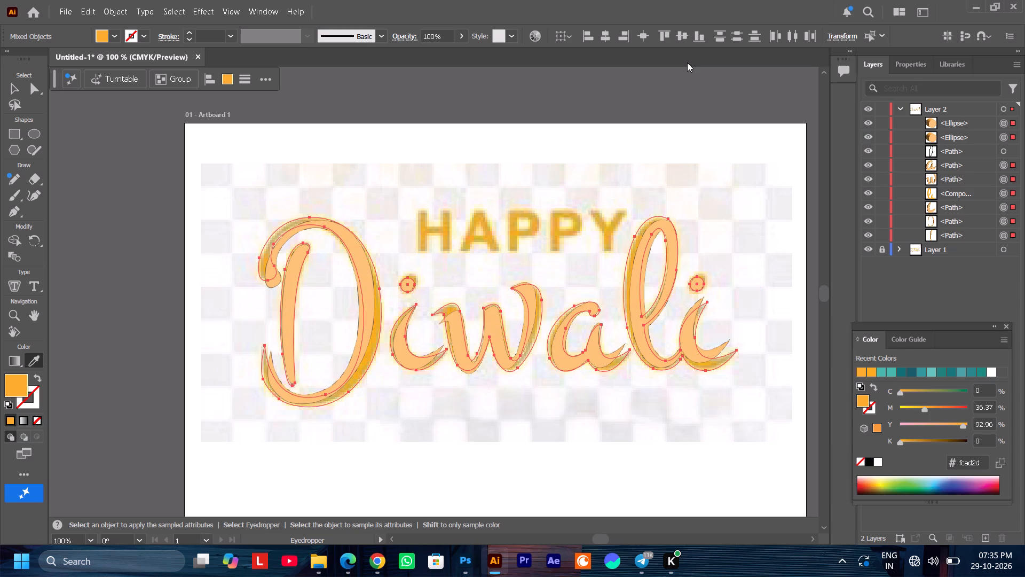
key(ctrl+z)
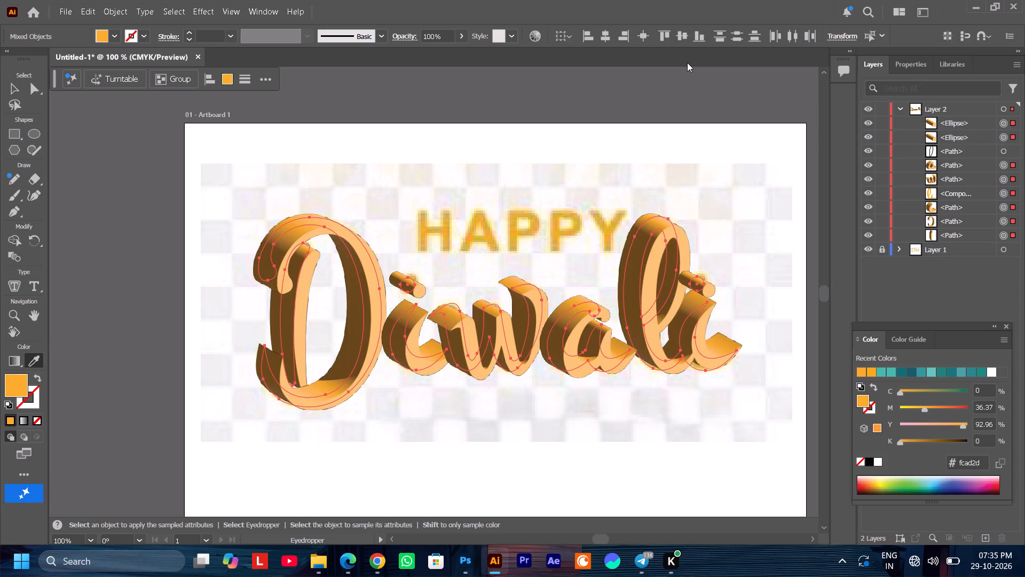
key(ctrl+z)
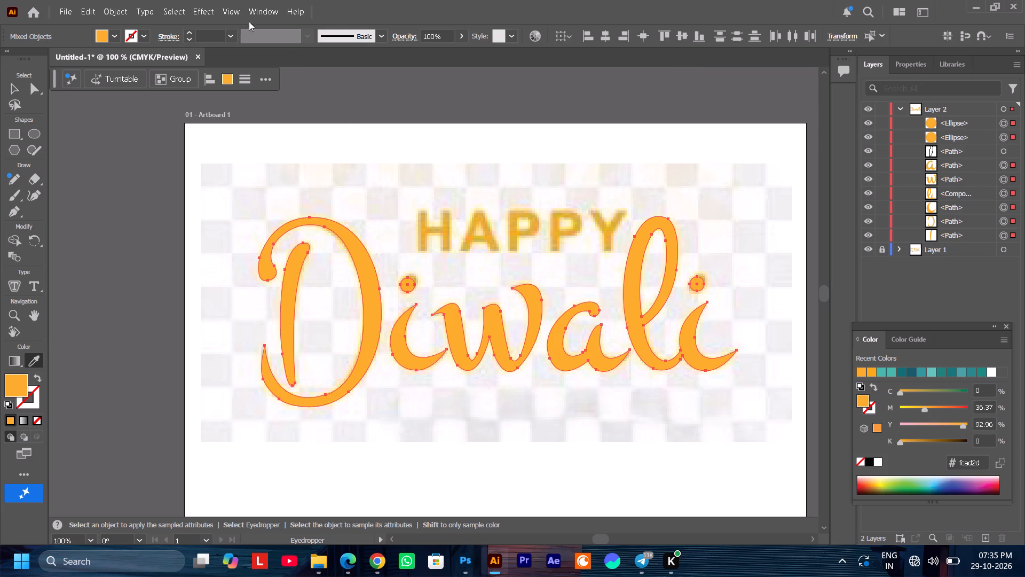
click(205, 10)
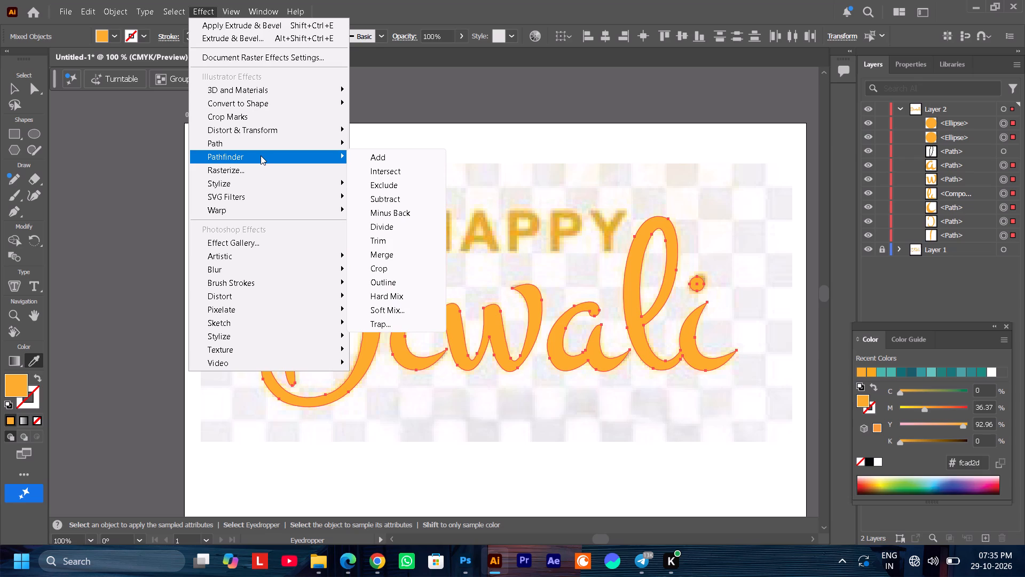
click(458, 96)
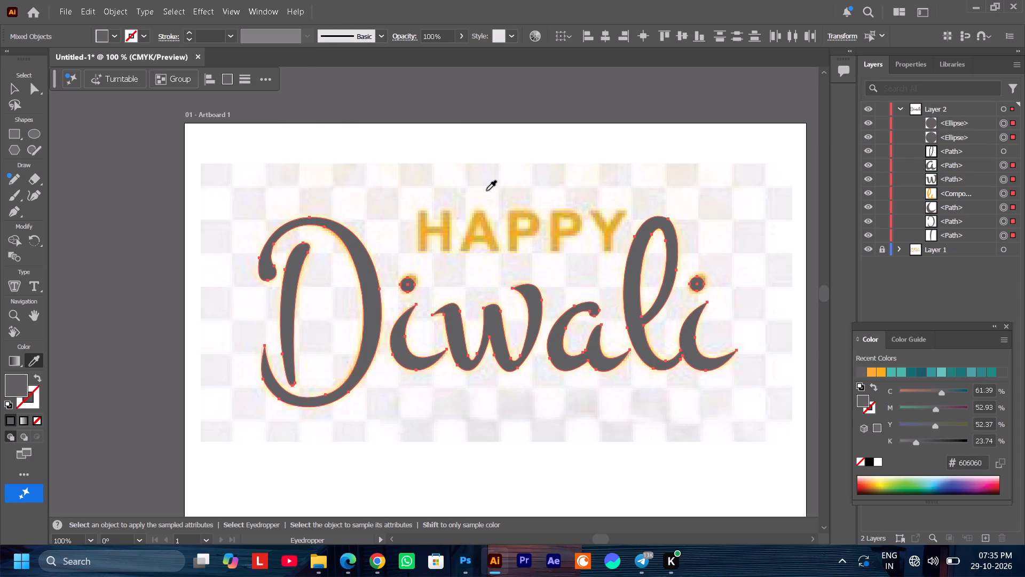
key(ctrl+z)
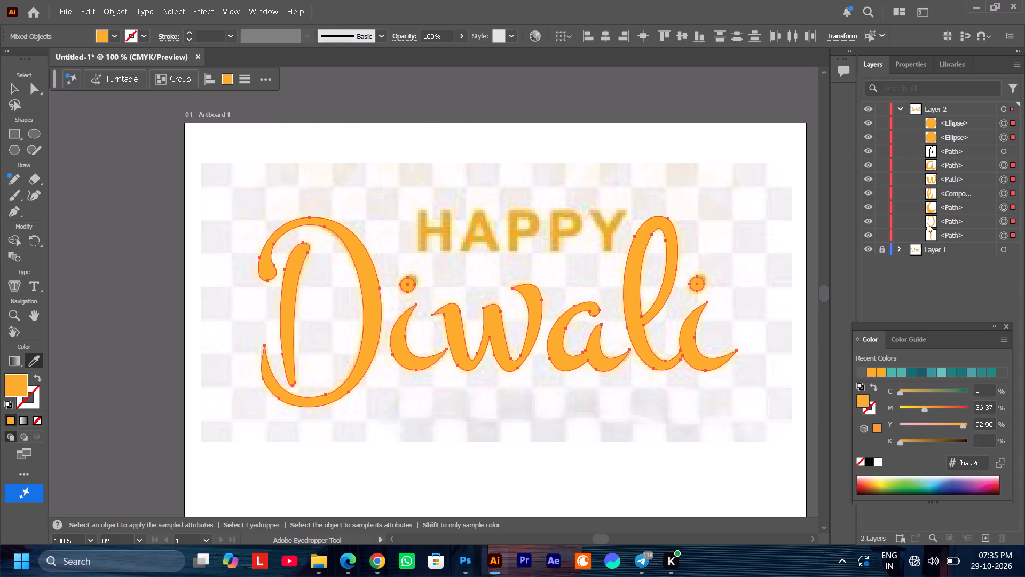
Hide the locked reference image on Layer 1 and deselect the Diwali lettering.
click(871, 248)
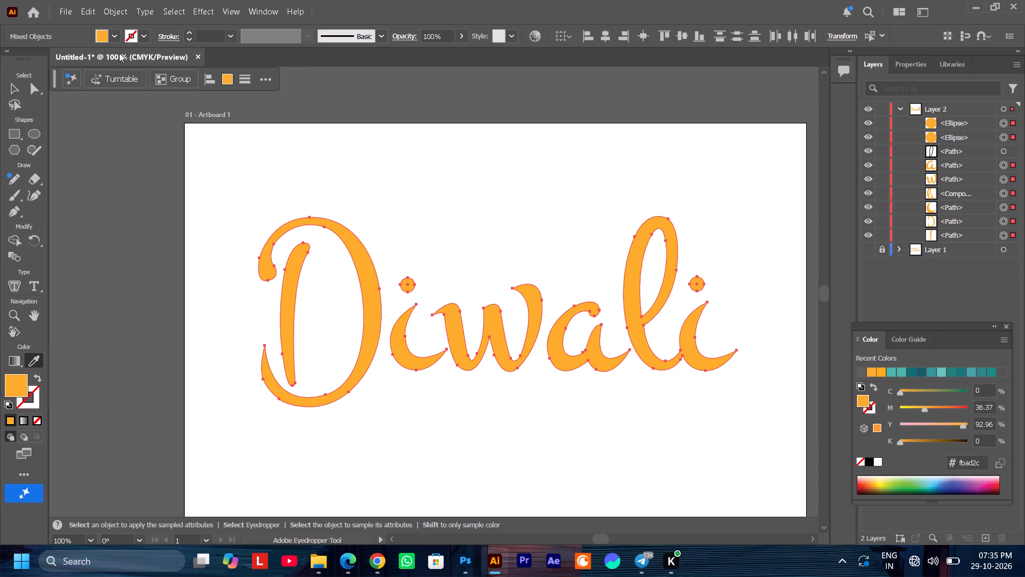
click(17, 87)
click(507, 154)
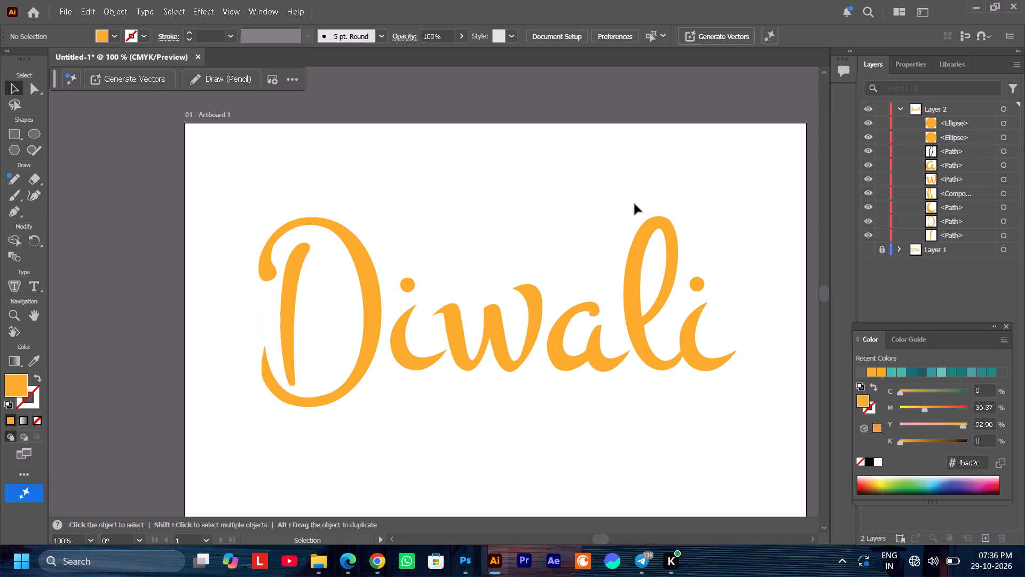
Nudge the dot of the last i slightly right and down, and enlarge it evenly to about 18 px wide.
click(697, 286)
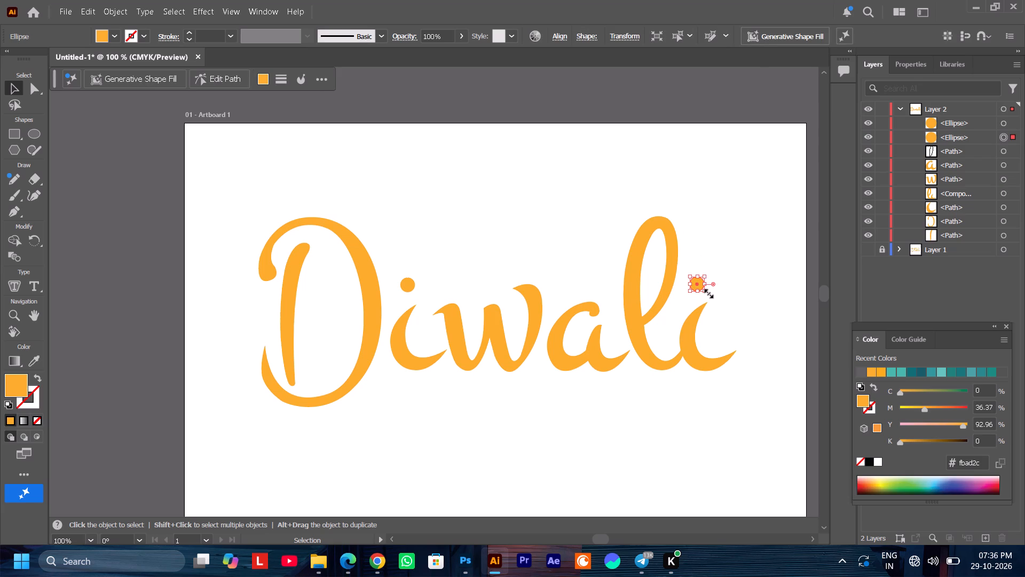
alt+scroll(711, 294, up, 3)
drag(680, 273, 684, 276)
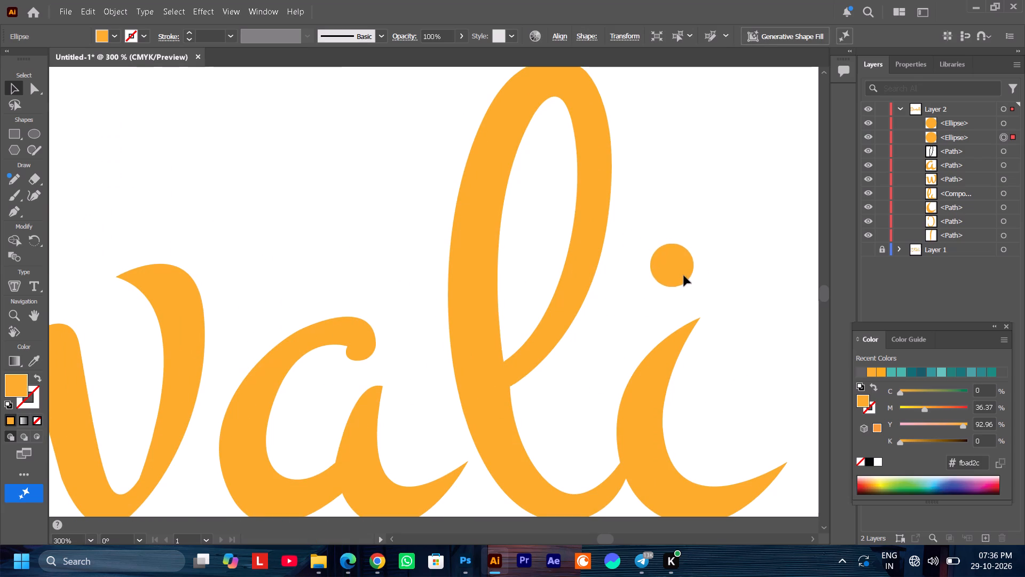
drag(684, 276, 691, 278)
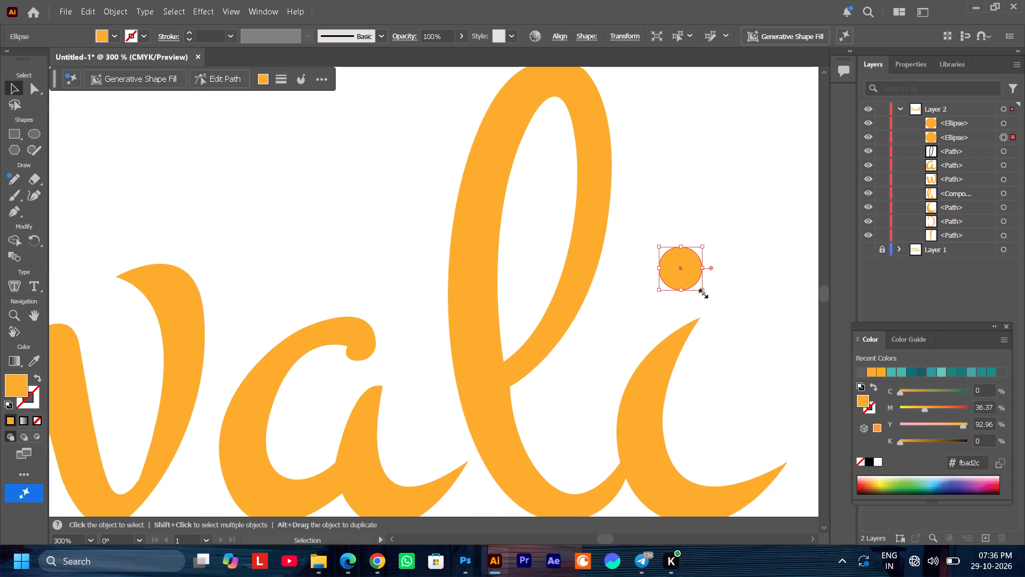
alt+shift+drag(704, 290, 708, 299)
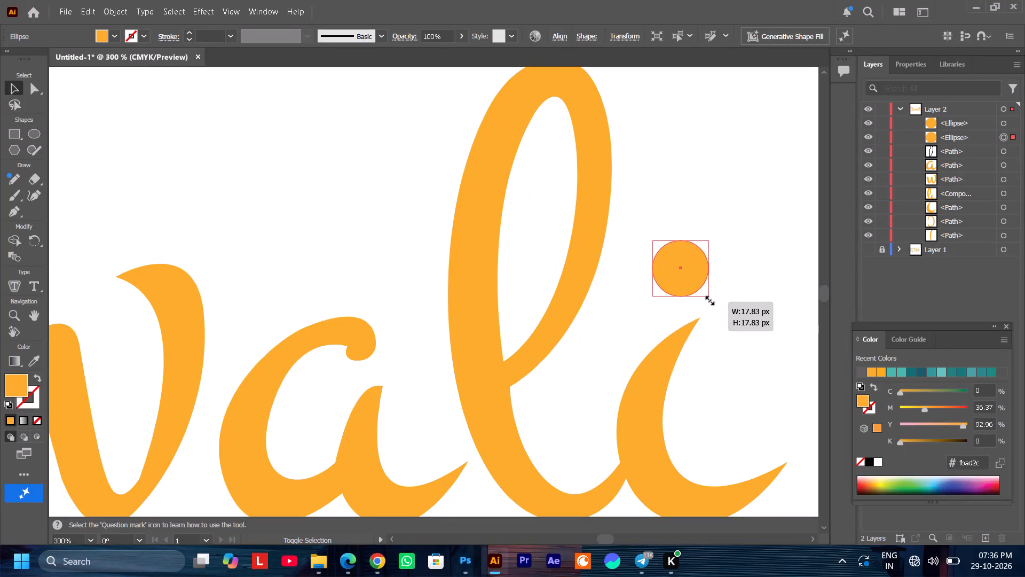
alt+shift+drag(708, 299, 708, 302)
alt+scroll(723, 295, down, 4)
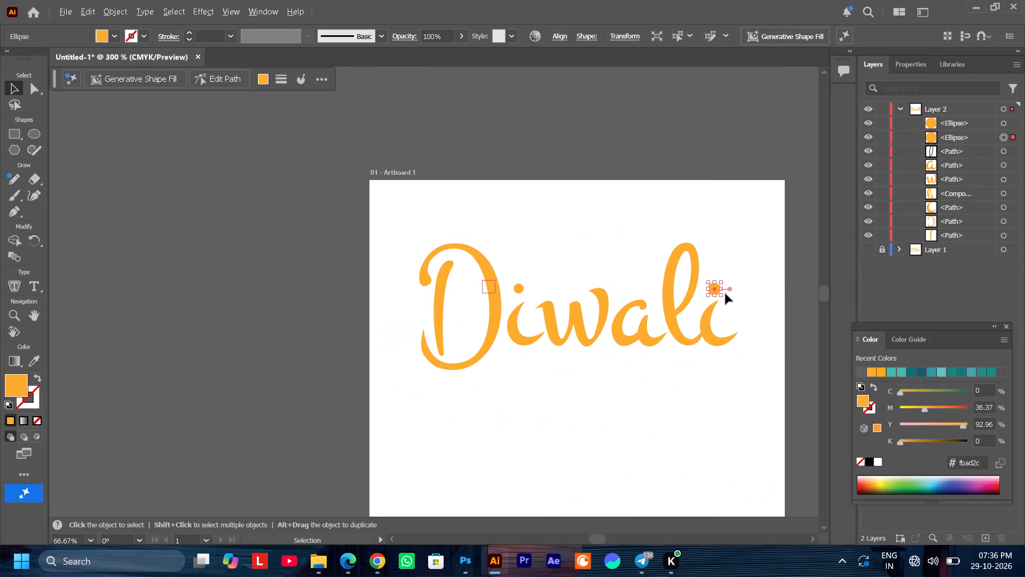
click(718, 385)
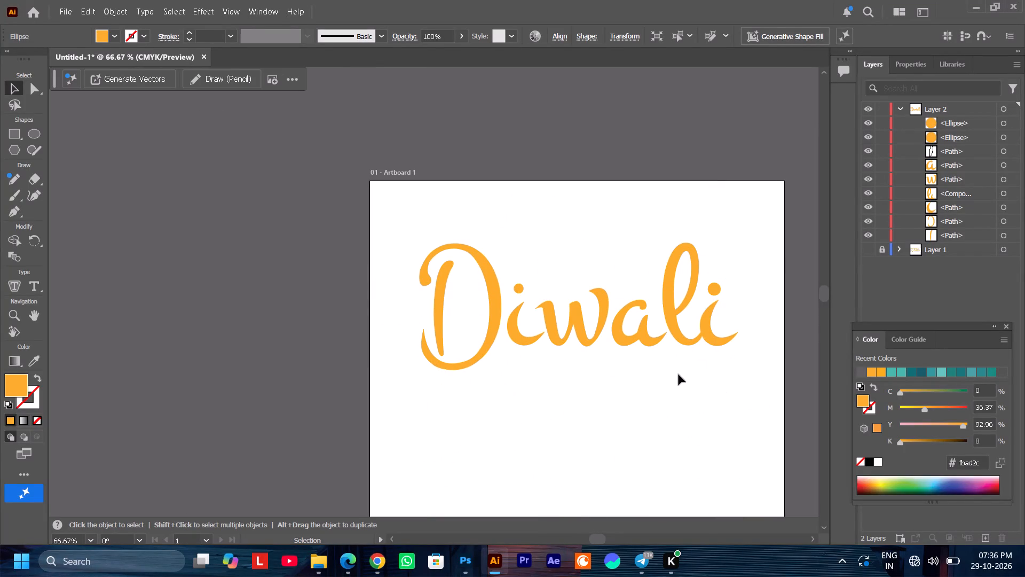
Move the dot of the first i slightly down and enlarge it to about the size of the last i's dot.
alt+scroll(518, 293, up, 3)
alt+scroll(518, 293, down, 1)
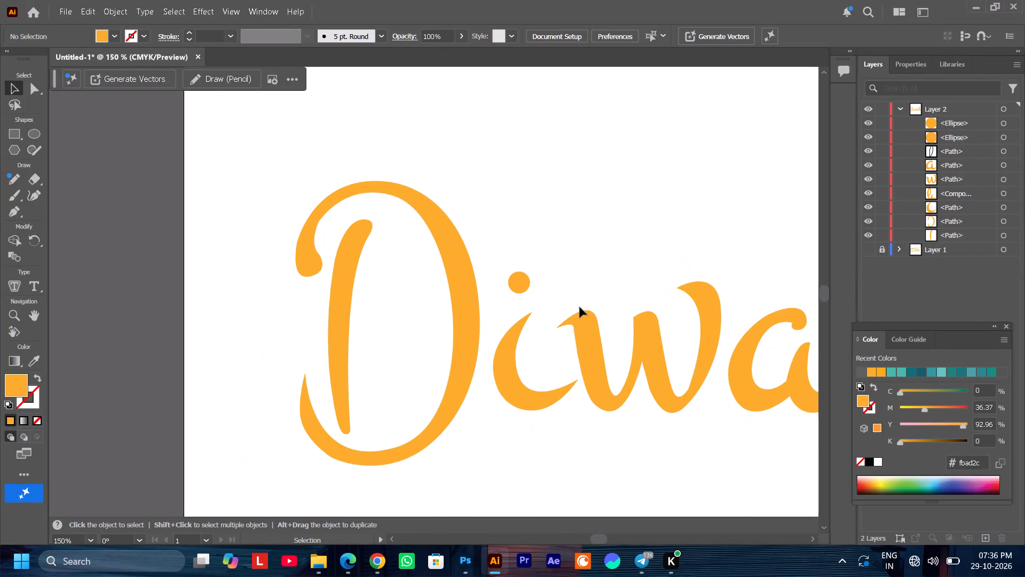
ctrl+scroll(581, 309, down, 14)
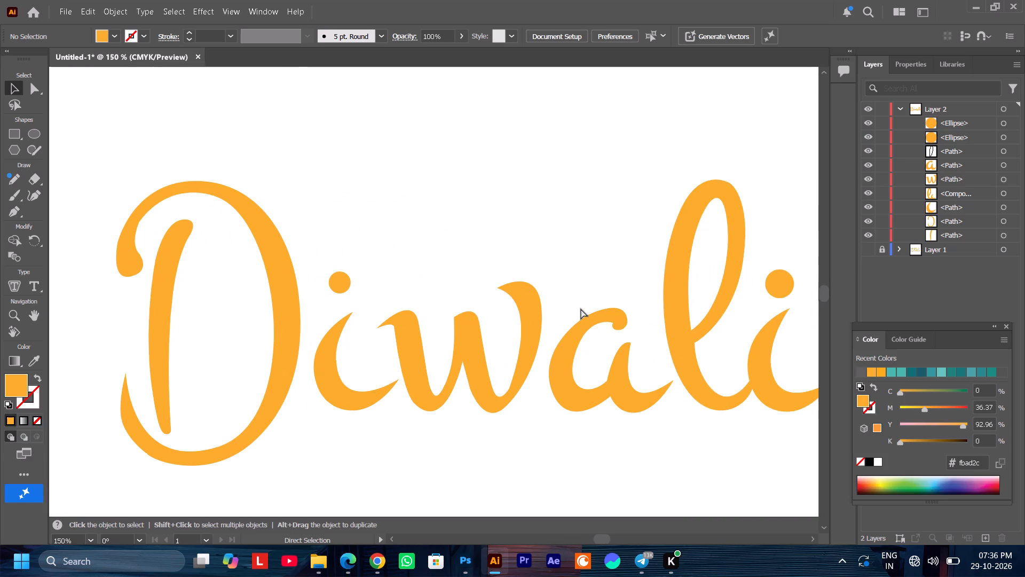
ctrl+scroll(581, 309, down, 1)
click(326, 286)
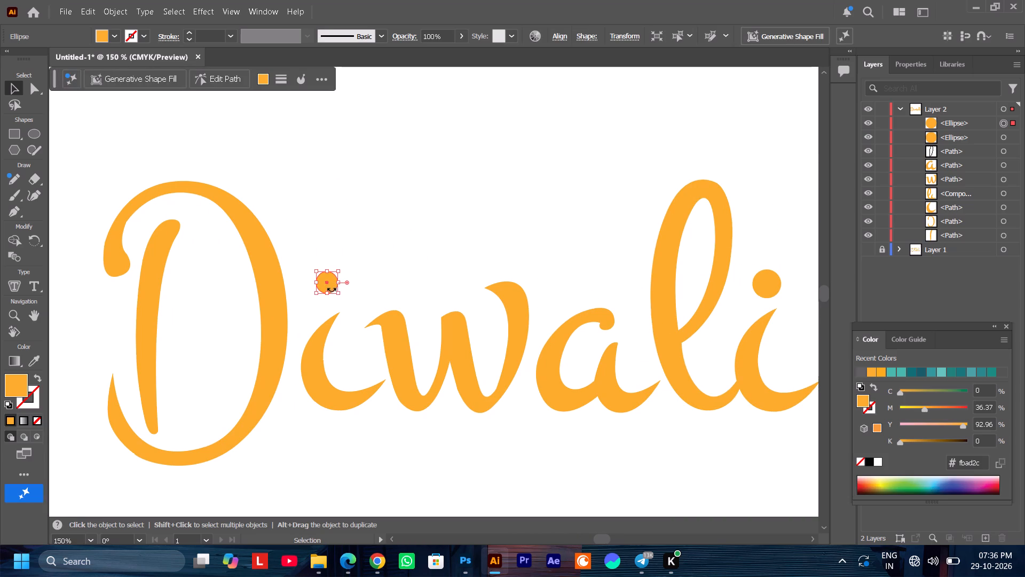
drag(332, 288, 334, 296)
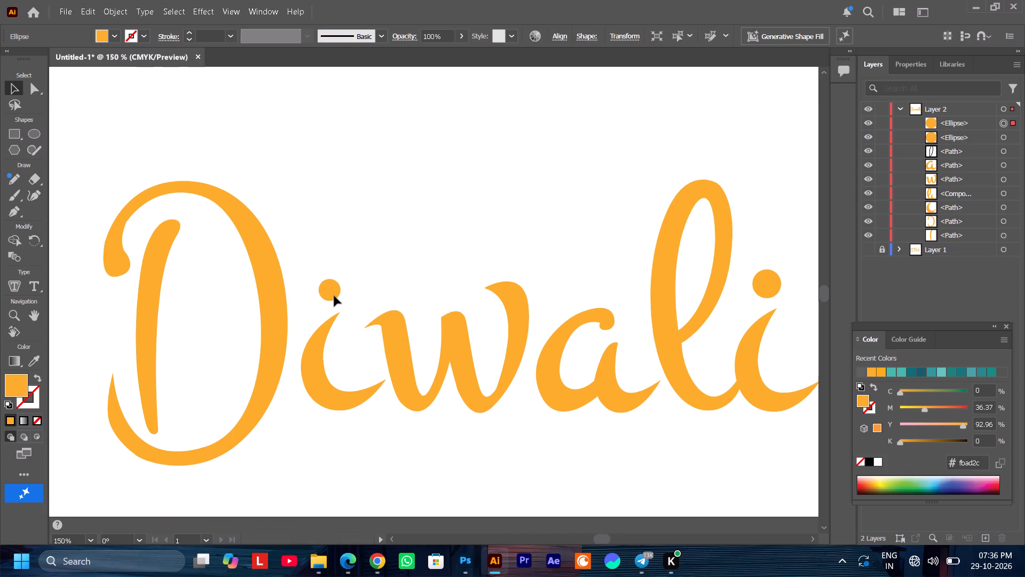
drag(334, 296, 334, 298)
alt+shift+click(343, 304)
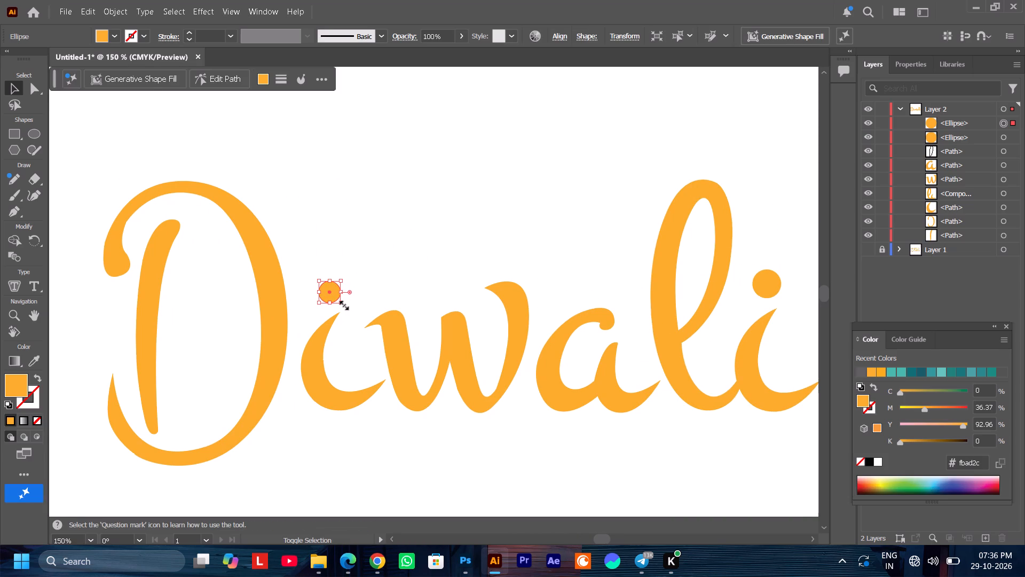
click(390, 429)
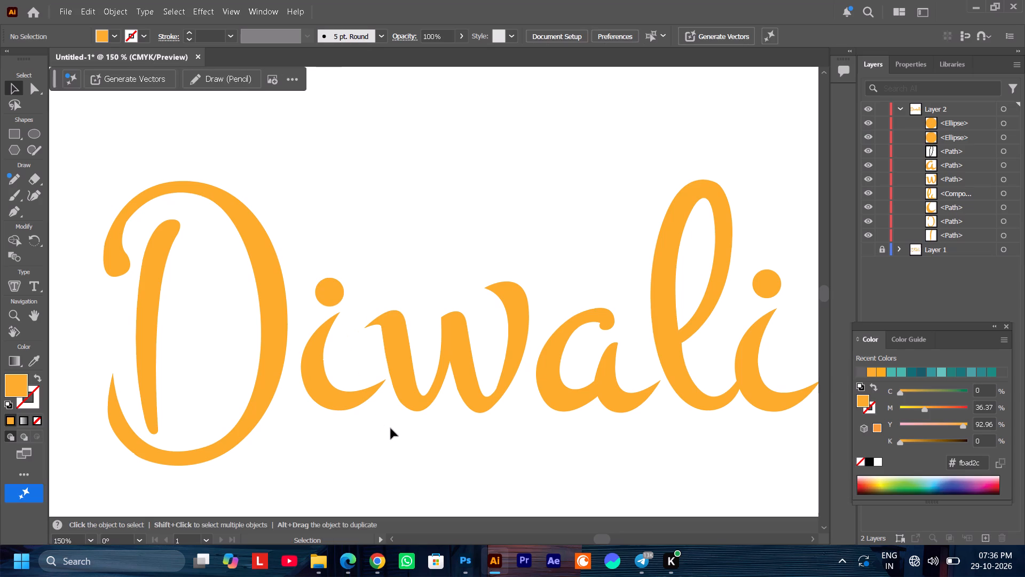
Examine the whole Diwali lettering on the artboard to check its overall look with both i dots.
alt+scroll(391, 428, down, 4)
alt+scroll(391, 427, up, 2)
scroll(384, 409, down, 5)
ctrl+scroll(377, 396, up, 8)
alt+scroll(423, 408, up, 1)
ctrl+scroll(425, 406, down, 1)
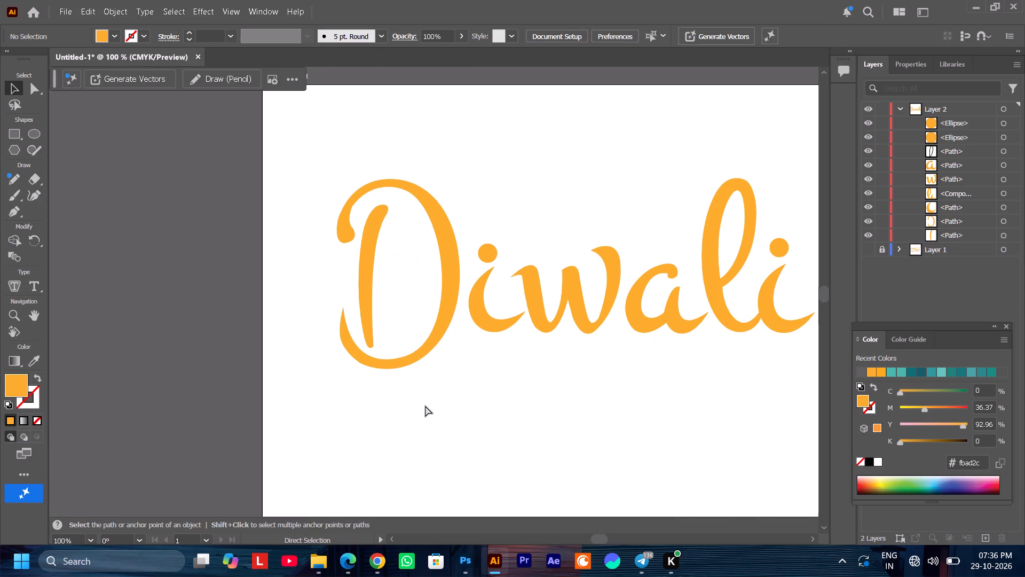
ctrl+scroll(425, 406, down, 10)
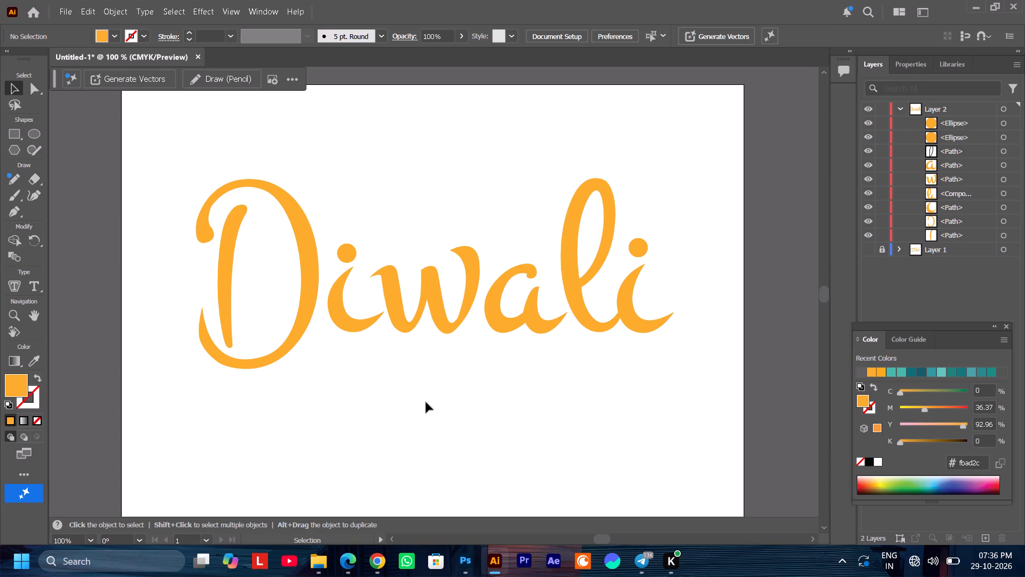
scroll(426, 402, up, 1)
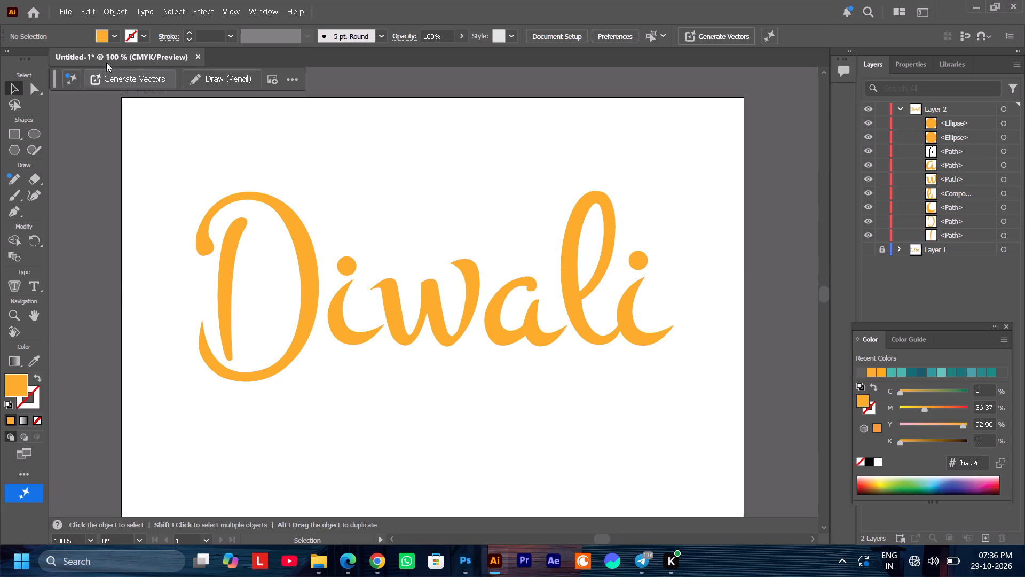
Export the artwork as a PNG named Diwali into the Illustrator folder, at High (300 ppi) with a transparent background.
click(65, 11)
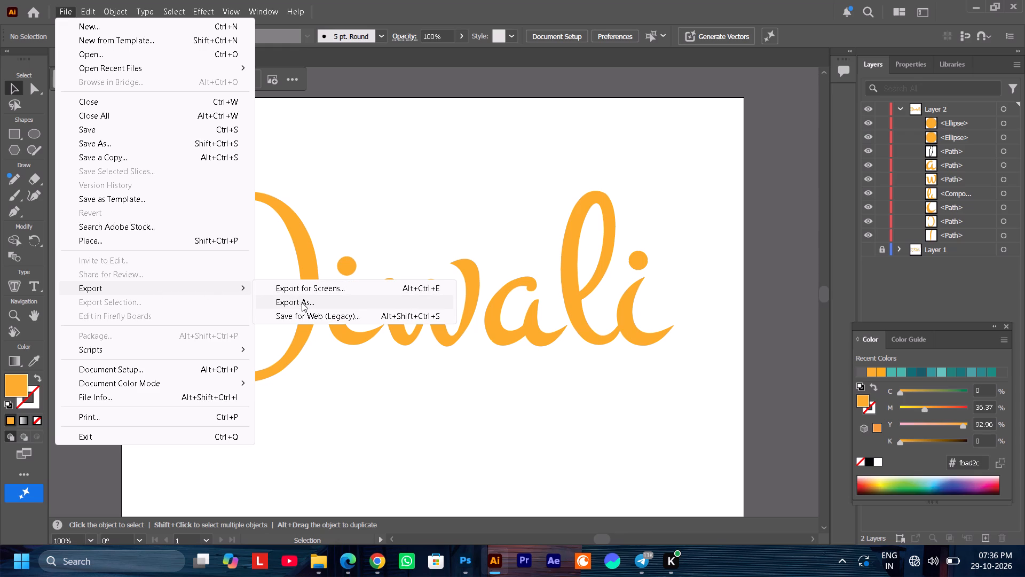
click(302, 302)
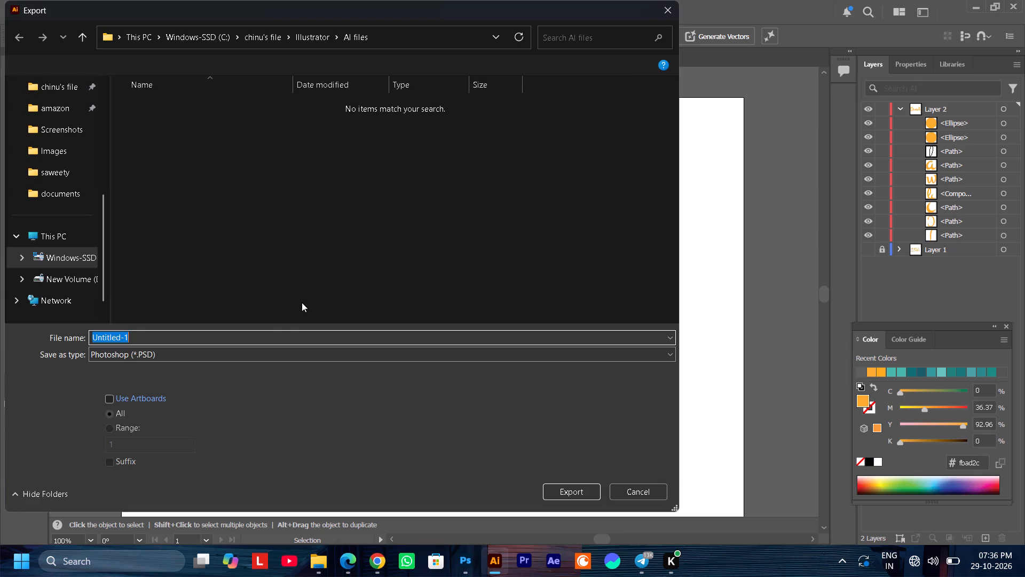
click(234, 357)
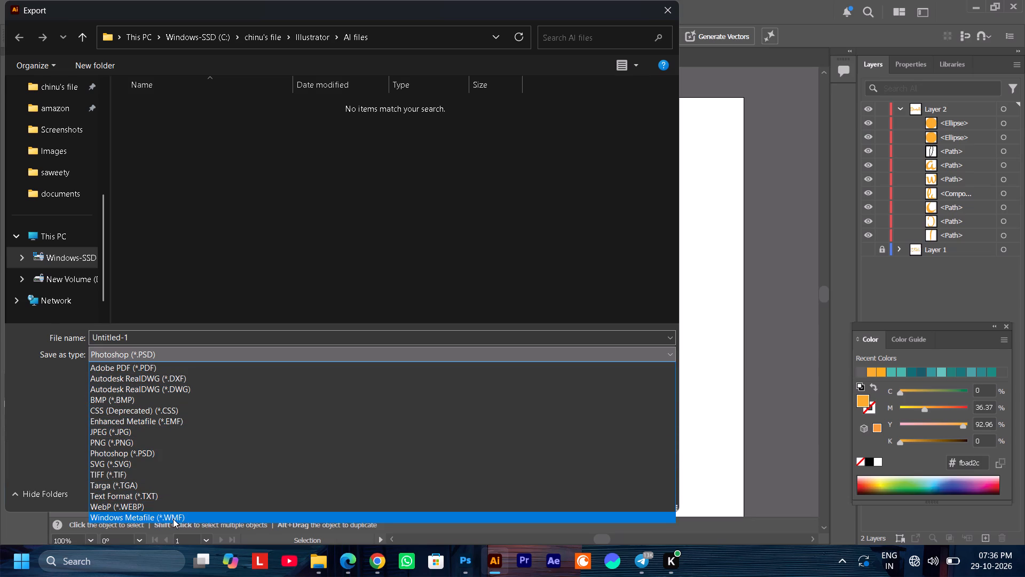
click(137, 441)
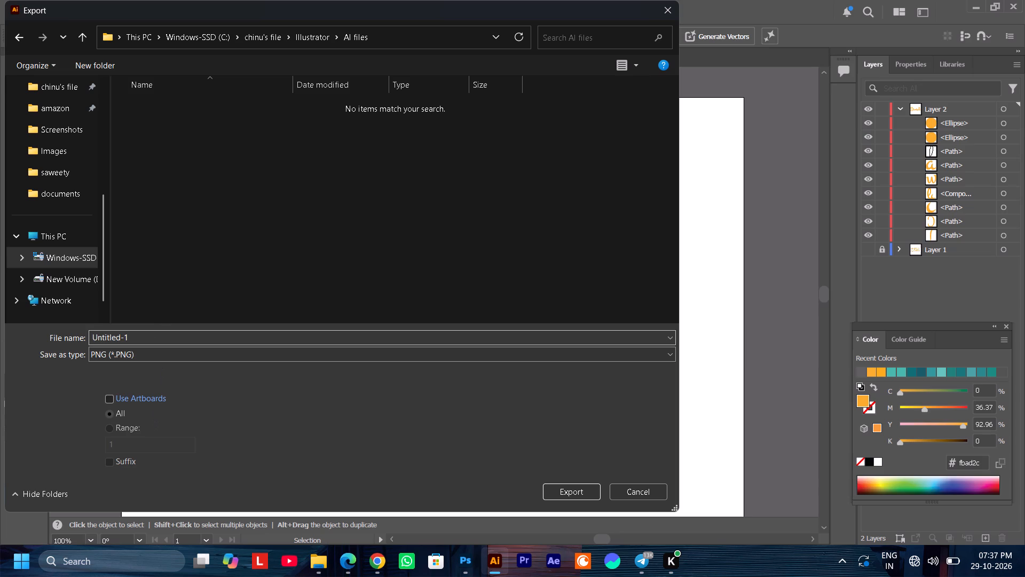
drag(128, 334, 89, 334)
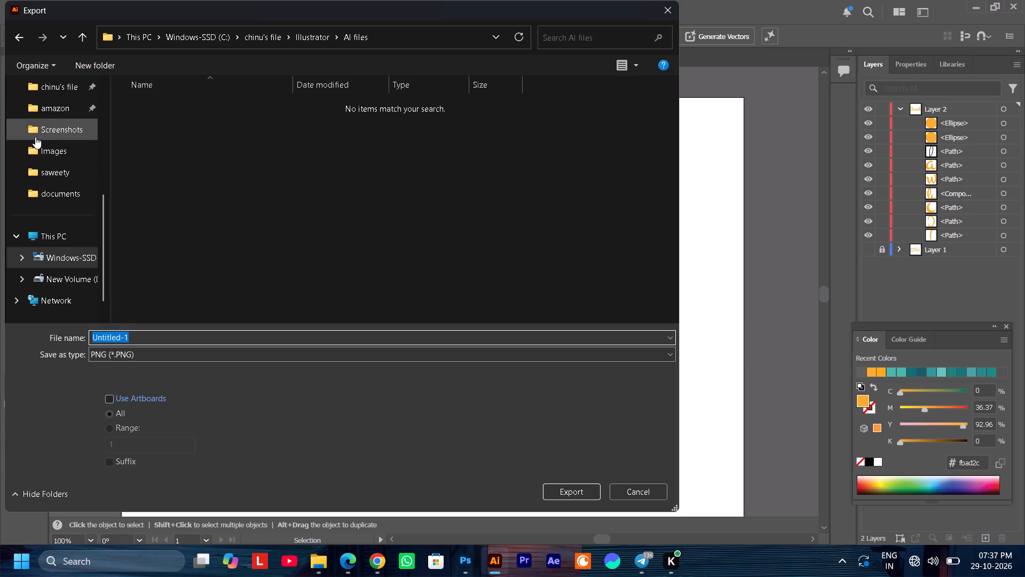
scroll(43, 129, up, 1)
click(64, 154)
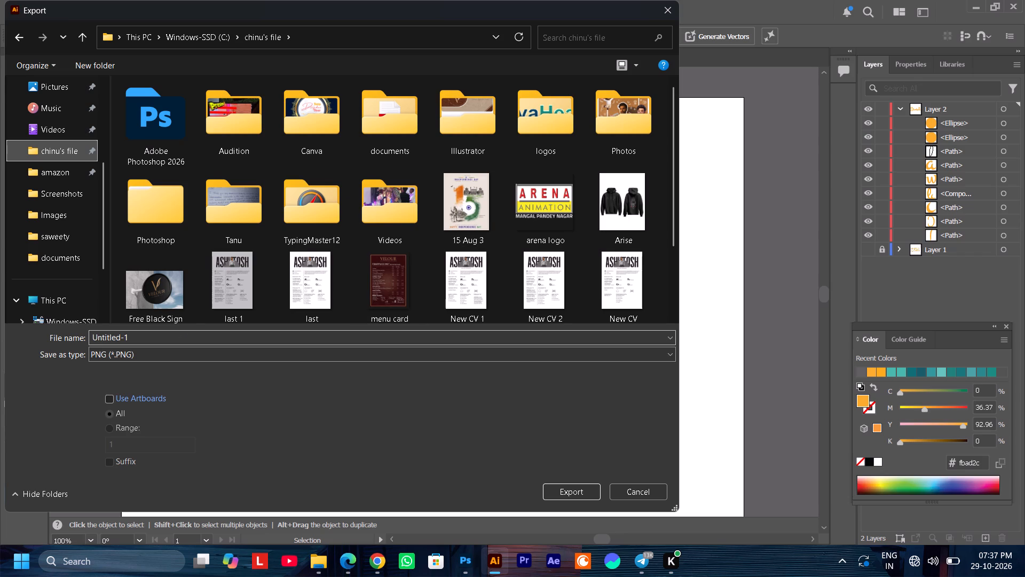
drag(129, 336, 90, 336)
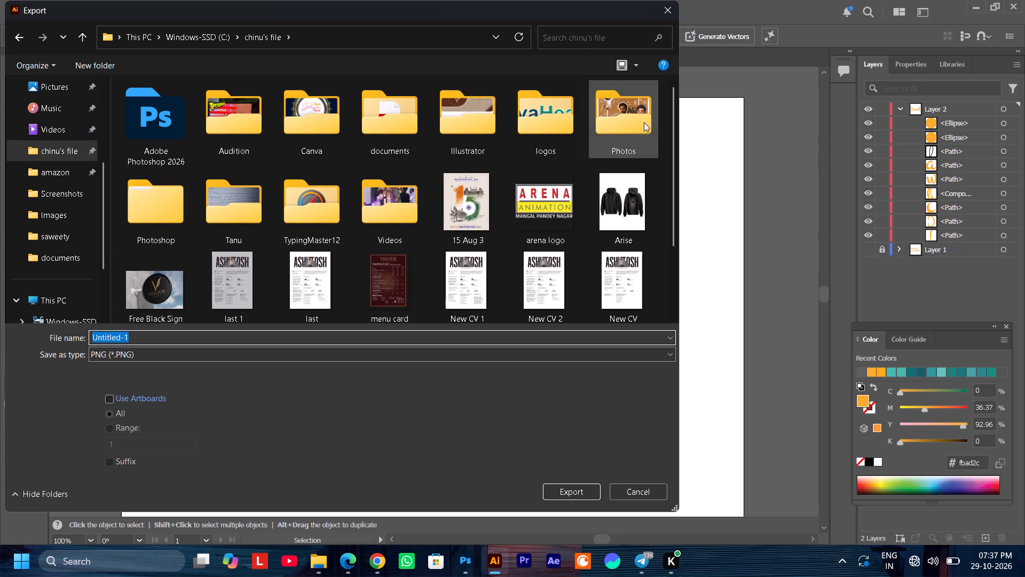
double_click(481, 131)
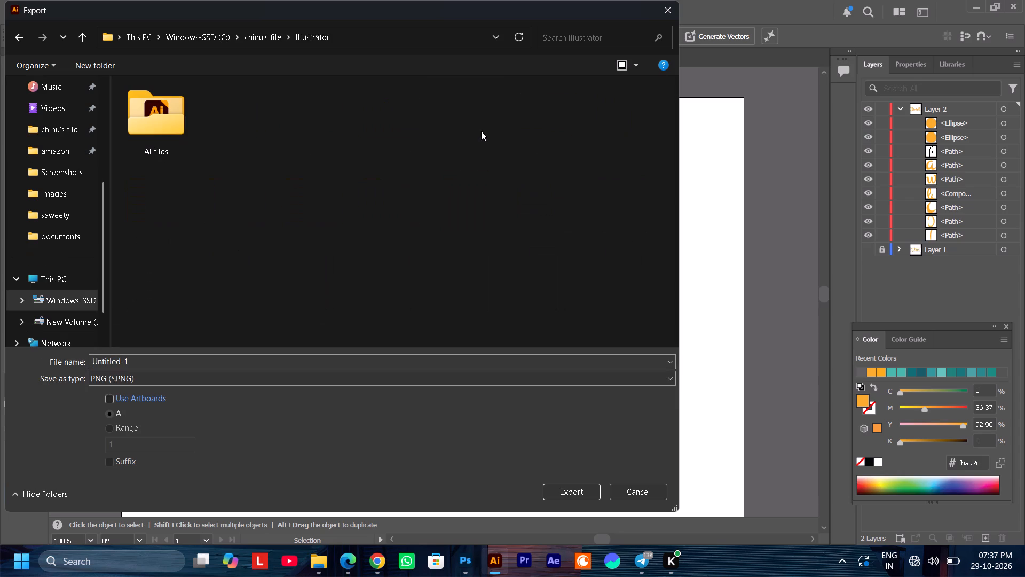
click(168, 364)
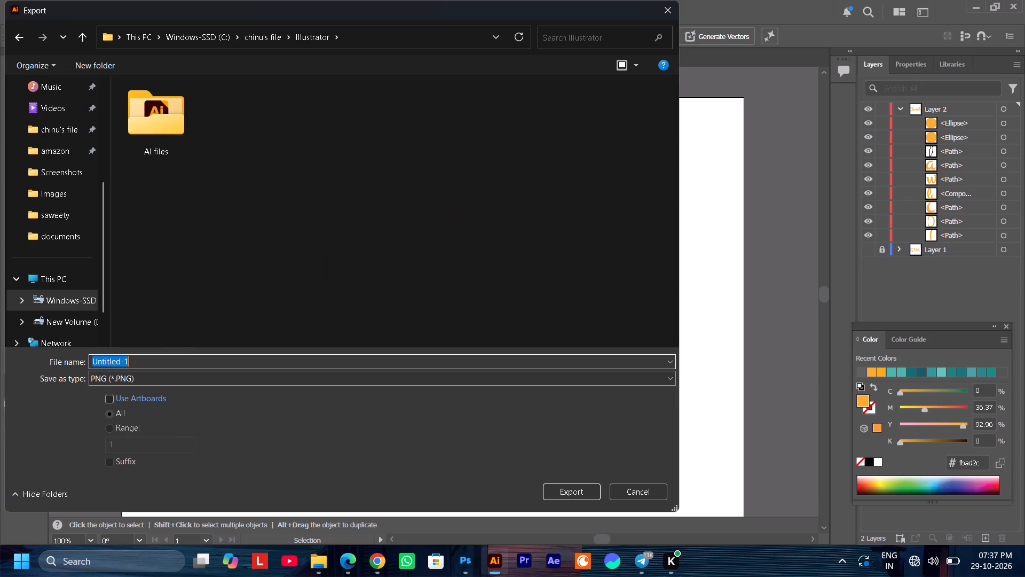
text(Diwali)
key(Return)
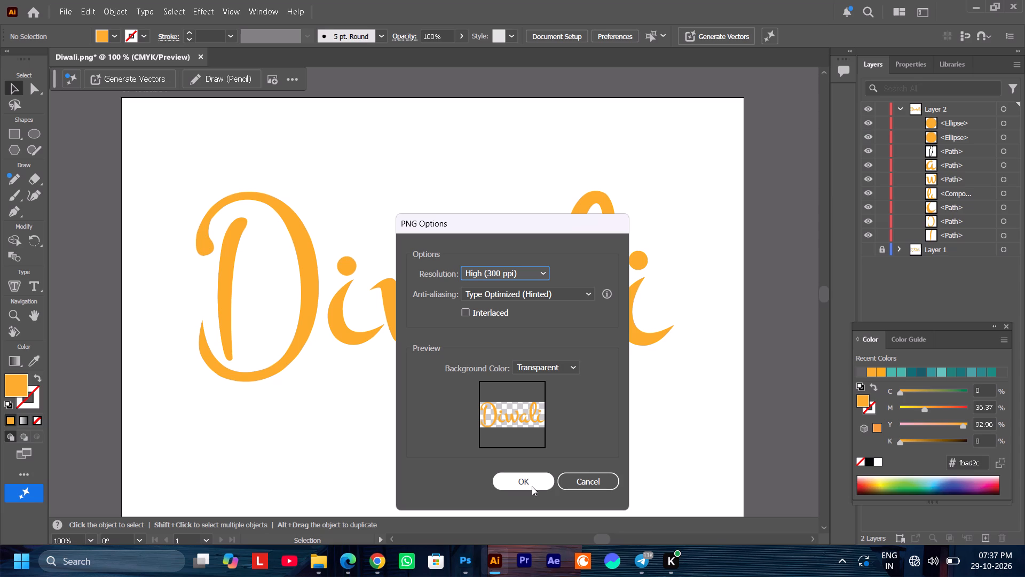
click(532, 486)
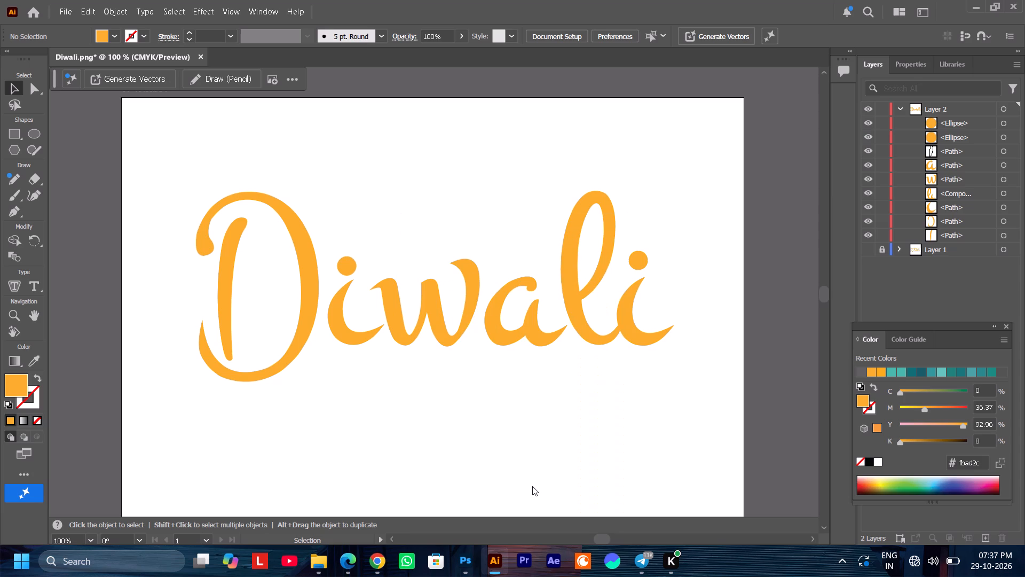